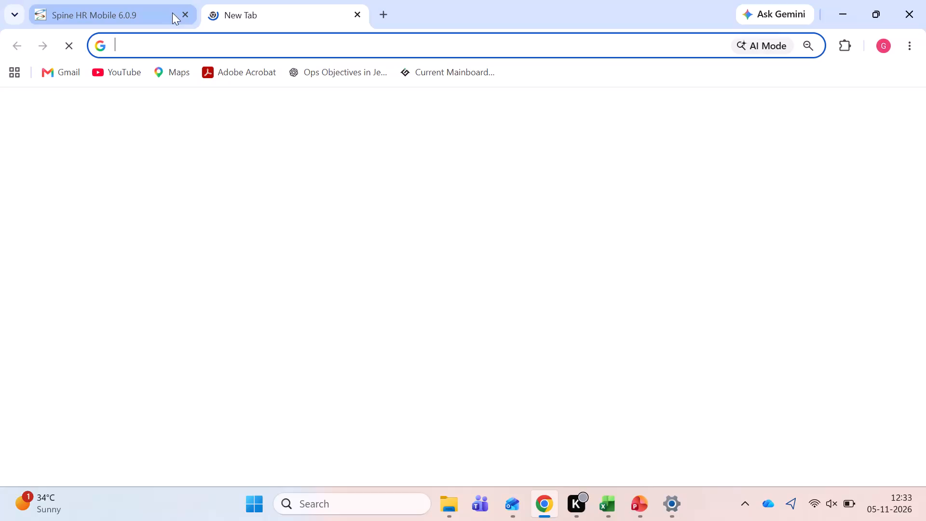
Close the Spine HR Mobile browser tab.
{"action": "left_click", "coordinate": [188, 17]}
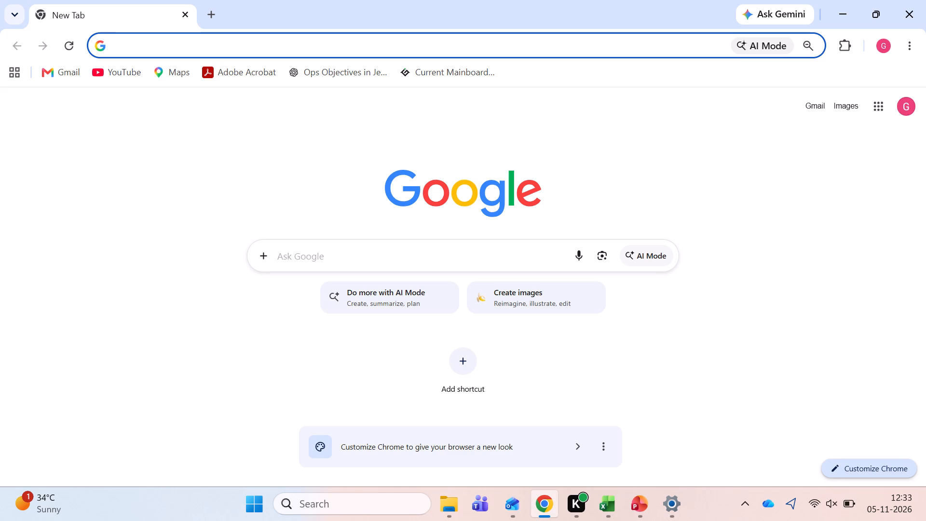
Switch to PowerPoint, insert "from Unit 1 & 4" after "Gensets" in the first suggestion on slide 4, and save the presentation.
{"action": "left_click", "coordinate": [636, 498]}
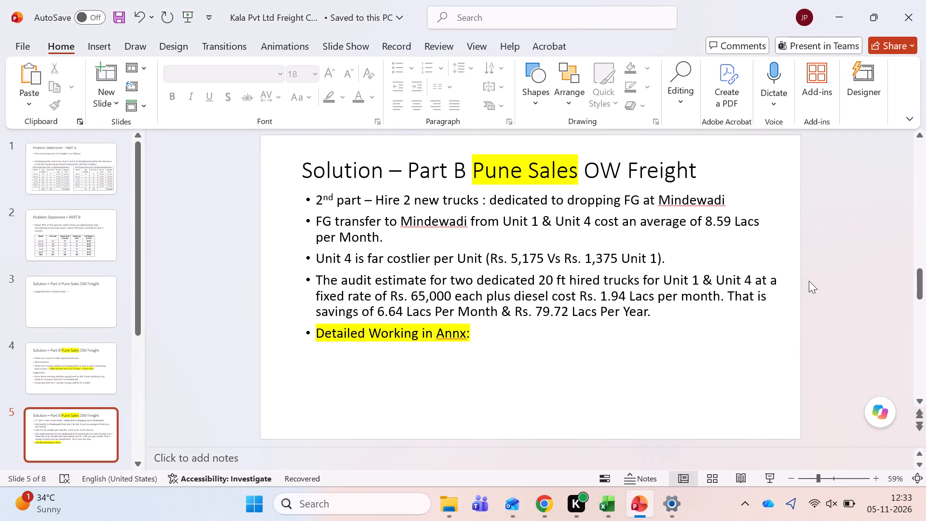
{"action": "left_click", "coordinate": [918, 133]}
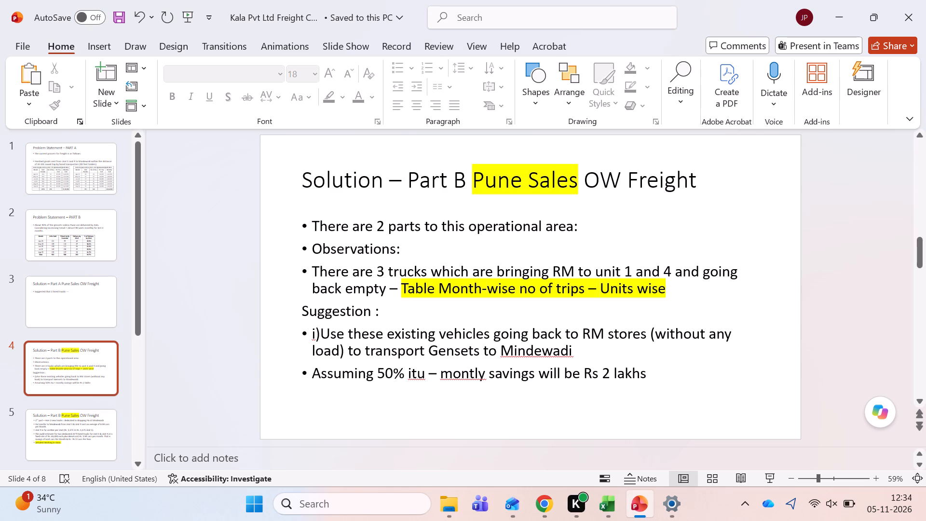
{"action": "left_click", "coordinate": [483, 352]}
{"action": "type", "text": "fri"}
{"action": "key", "text": "BackSpace"}
{"action": "type", "text": "om Unit 1 &"}
{"action": "key", "text": "space"}
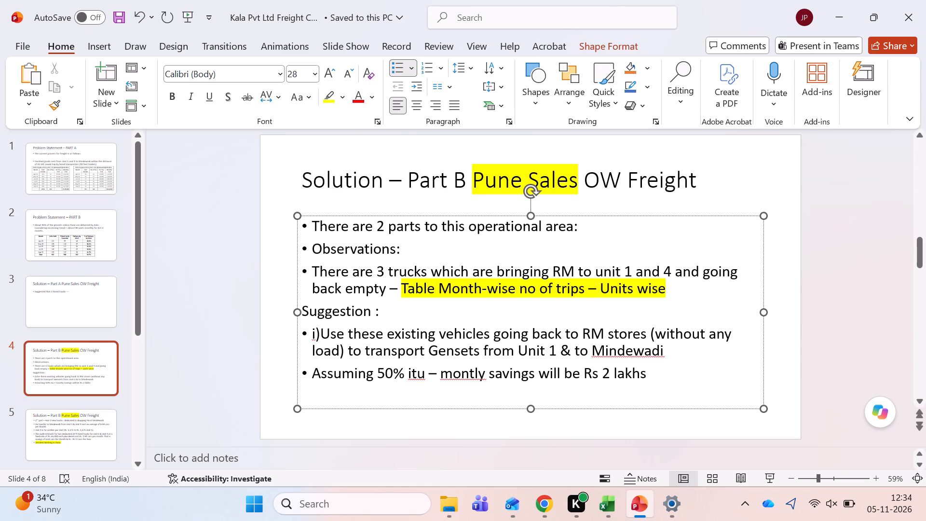
{"action": "type", "text": "4"}
{"action": "key", "text": "space"}
{"action": "key", "text": "ctrl+End"}
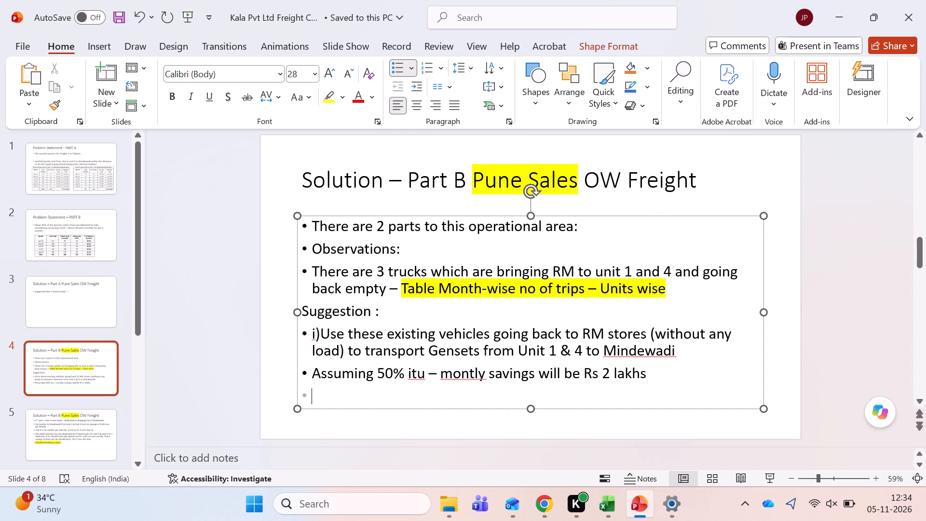
{"action": "key", "text": "ctrl+s"}
Highlight the slide 4 bullet beginning "Assuming 50% itu" in yellow.
{"action": "left_click_drag", "start_coordinate": [655, 371], "coordinate": [546, 372]}
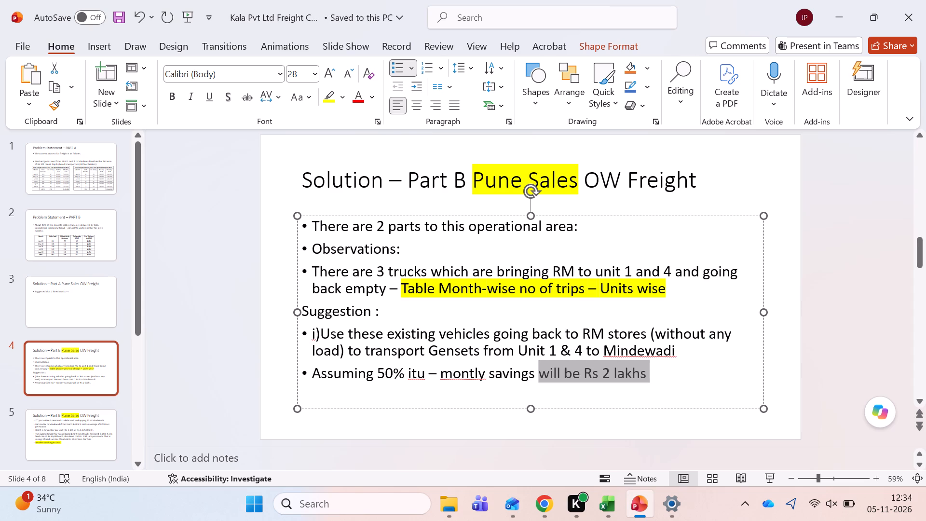
{"action": "left_click_drag", "start_coordinate": [546, 372], "coordinate": [330, 376]}
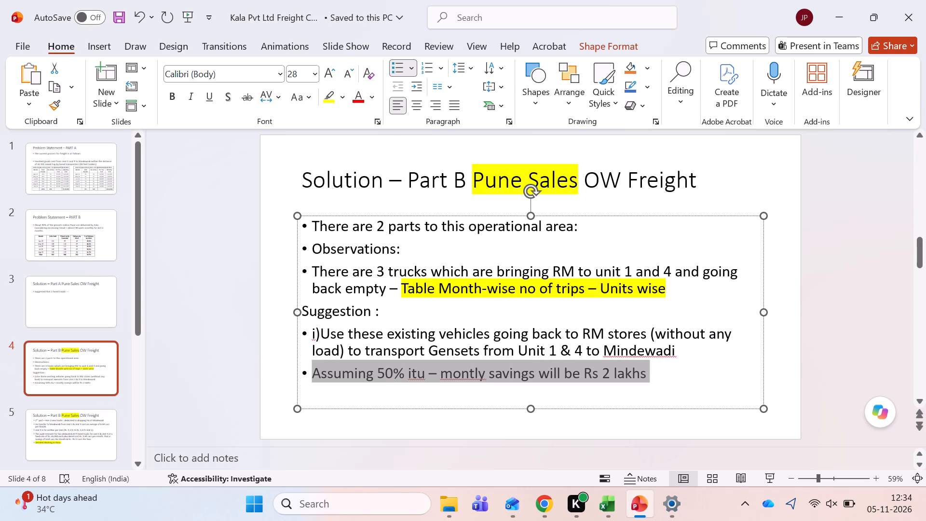
{"action": "left_click", "coordinate": [330, 99]}
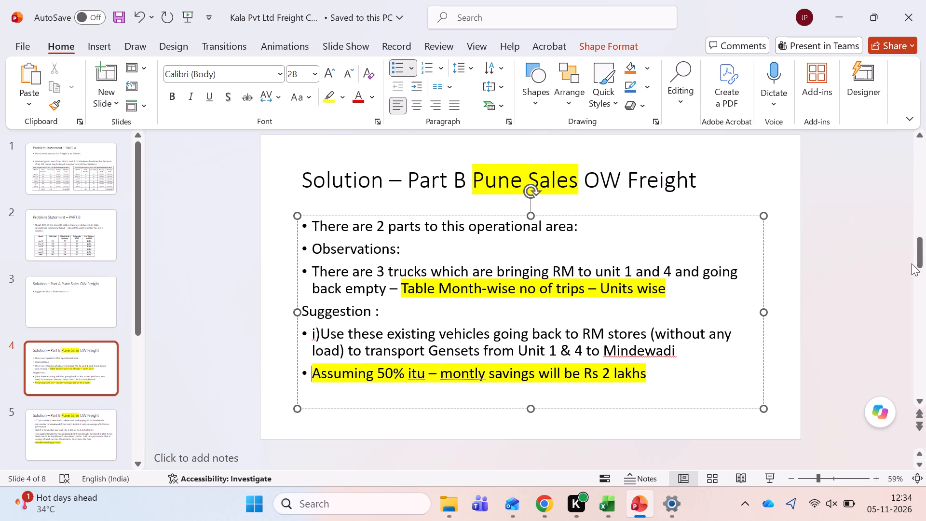
On the Summary slide, extend the body text box downward and remove the blank line above "Pending Areas:".
{"action": "left_click_drag", "start_coordinate": [921, 253], "coordinate": [922, 390]}
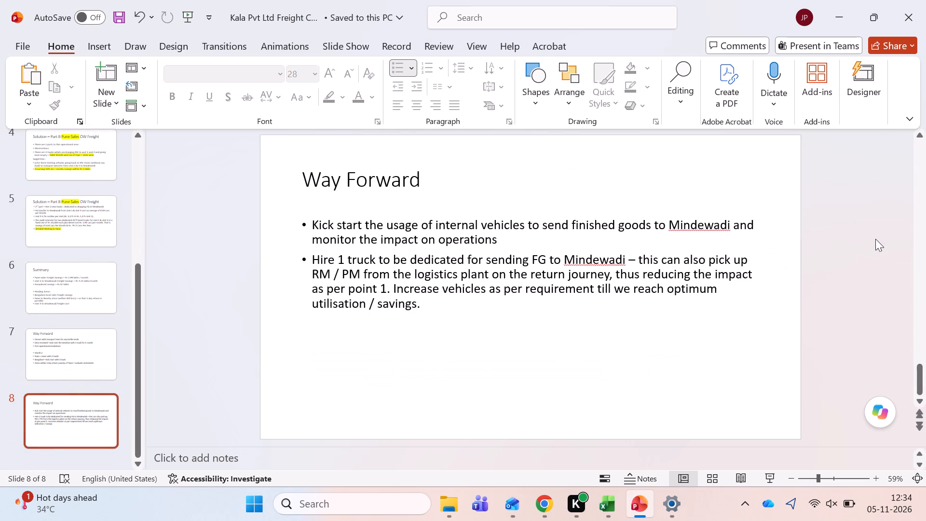
{"action": "left_click", "coordinate": [921, 134]}
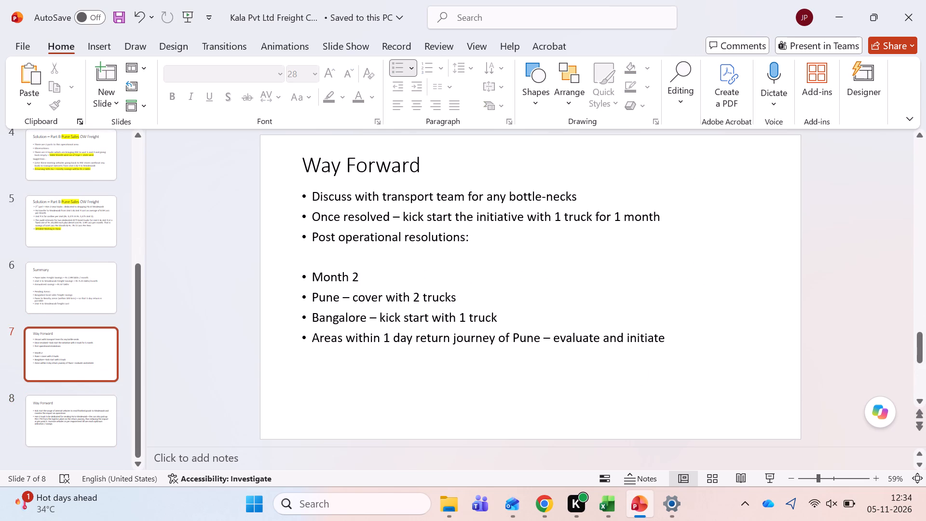
{"action": "left_click", "coordinate": [922, 138]}
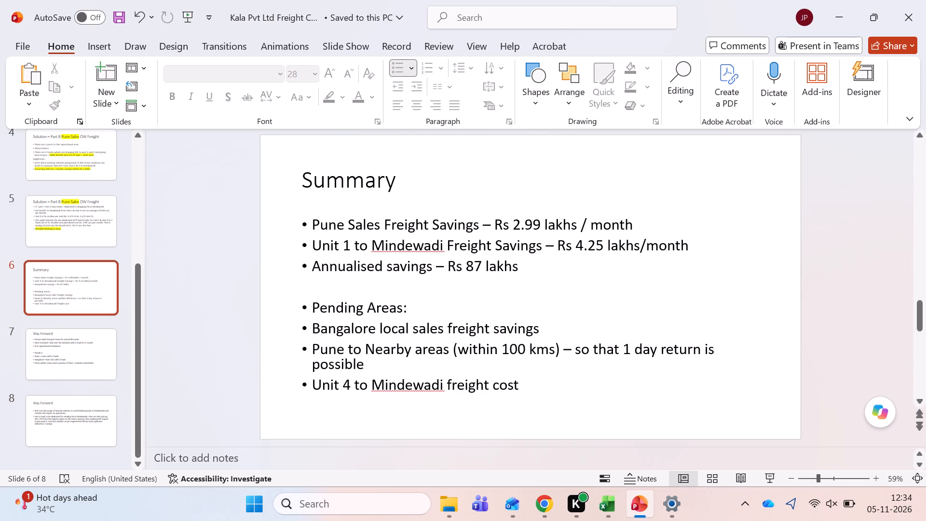
{"action": "left_click", "coordinate": [532, 384]}
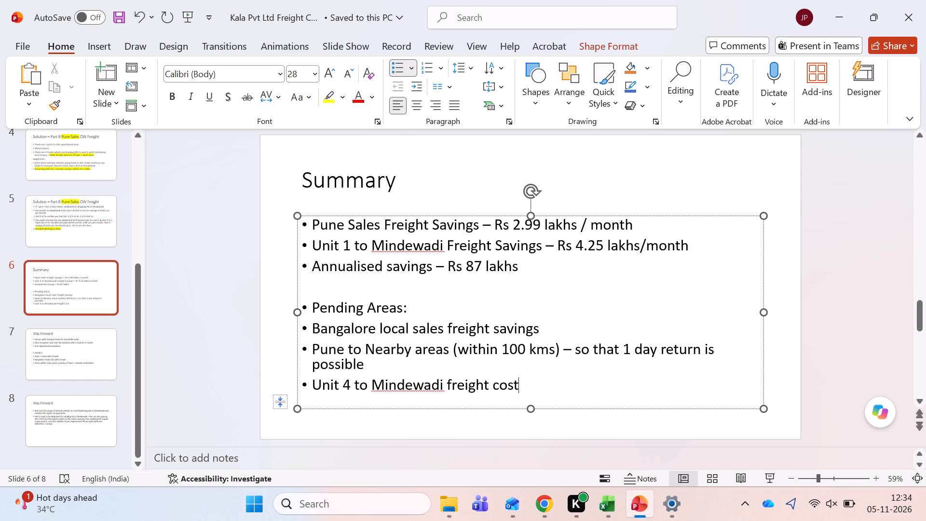
{"action": "key", "text": "Return"}
{"action": "left_click_drag", "start_coordinate": [531, 407], "coordinate": [531, 428]}
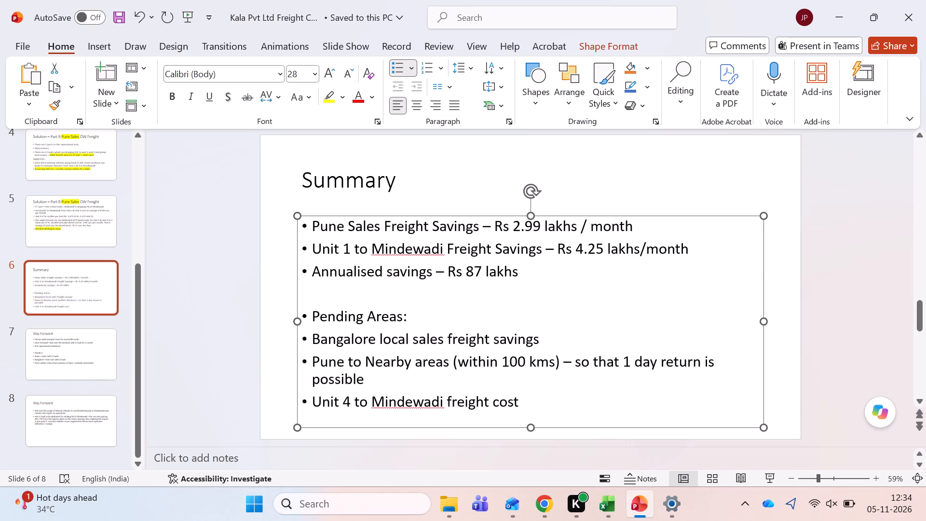
{"action": "left_click", "coordinate": [530, 401]}
{"action": "key", "text": "Return"}
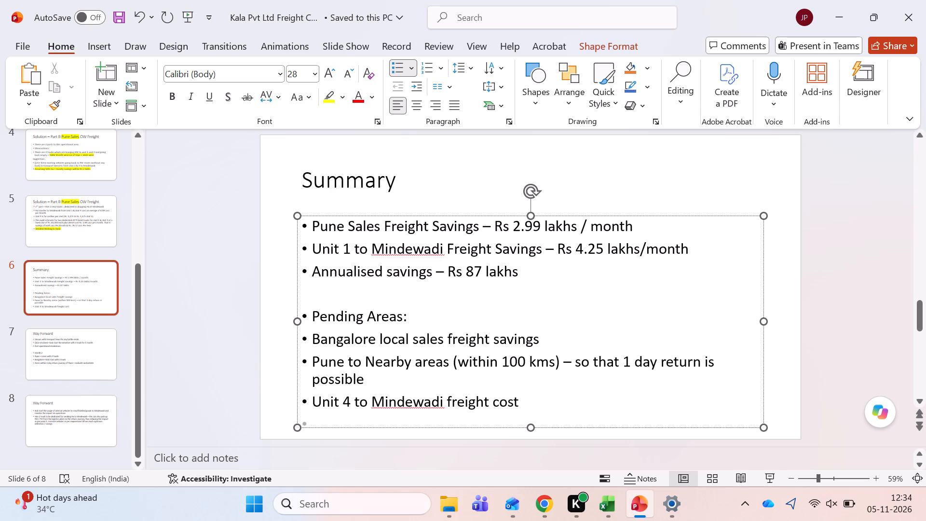
{"action": "left_click", "coordinate": [330, 302]}
{"action": "key", "text": "BackSpace"}
{"action": "key", "text": "BackSpace"}
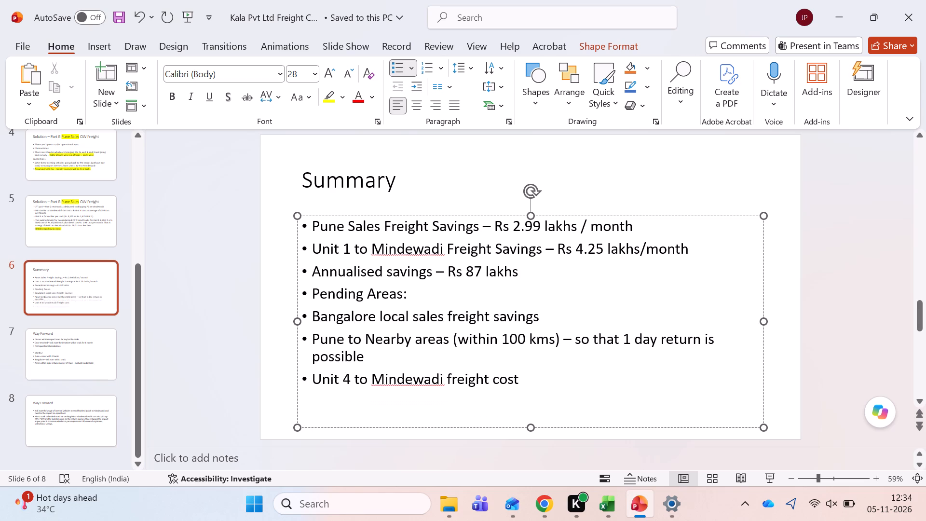
Add a last Summary bullet reading "FG picked up by customer from Mindewadi insist customer to pick up from Unit 1".
{"action": "left_click", "coordinate": [537, 385]}
{"action": "key", "text": "Return"}
{"action": "type", "text": "FG"}
{"action": "key", "text": "space"}
{"action": "type", "text": "picked up by customer from Mind"}
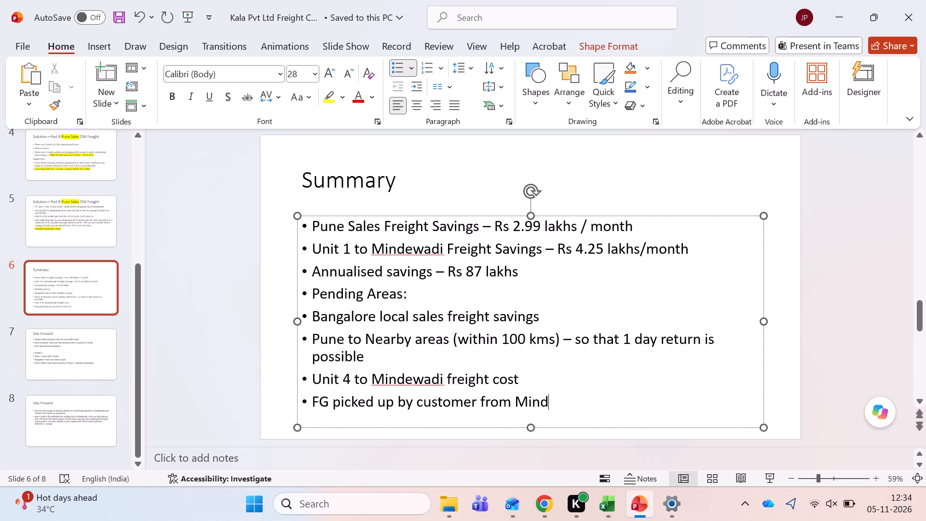
{"action": "type", "text": "ewadi"}
{"action": "key", "text": "space"}
{"action": "type", "text": "implement"}
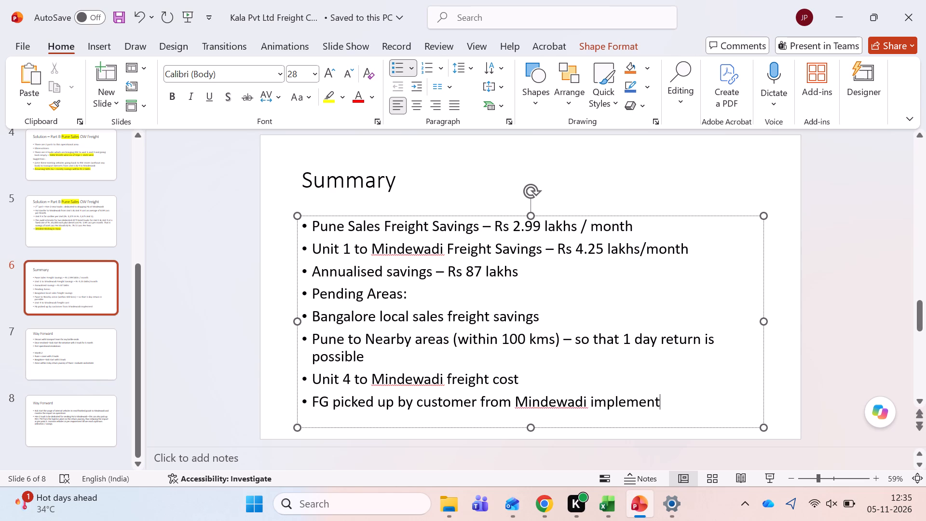
{"action": "key", "text": "space"}
{"action": "key", "text": "BackSpace"}
{"action": "key", "text": "BackSpace"}
{"action": "key", "text": "BackSpace"}
{"action": "key", "text": "BackSpace"}
{"action": "key", "text": "BackSpace"}
{"action": "key", "text": "BackSpace"}
{"action": "key", "text": "BackSpace"}
{"action": "key", "text": "BackSpace"}
{"action": "key", "text": "BackSpace"}
{"action": "type", "text": "nsist customert"}
{"action": "key", "text": "BackSpace"}
{"action": "key", "text": "space"}
{"action": "type", "text": "to pick uo"}
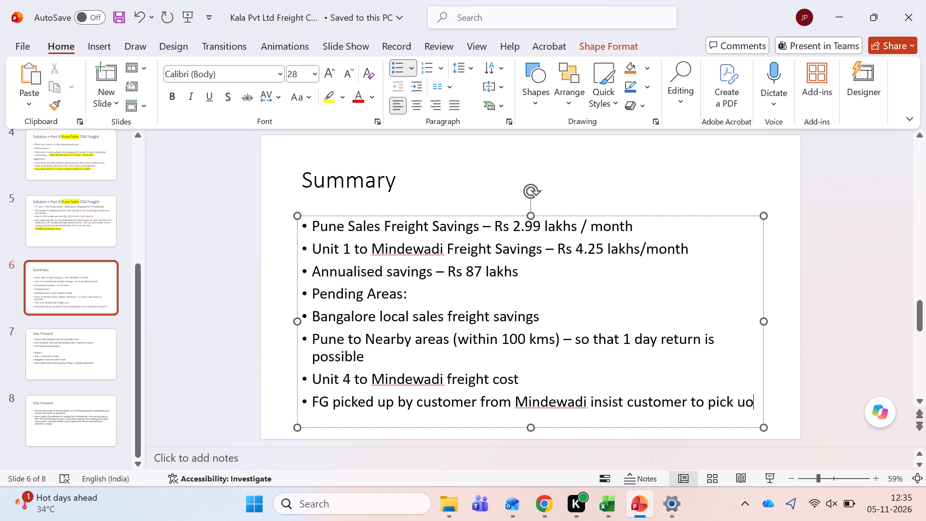
{"action": "key", "text": "BackSpace"}
{"action": "type", "text": "p from Unit 1"}
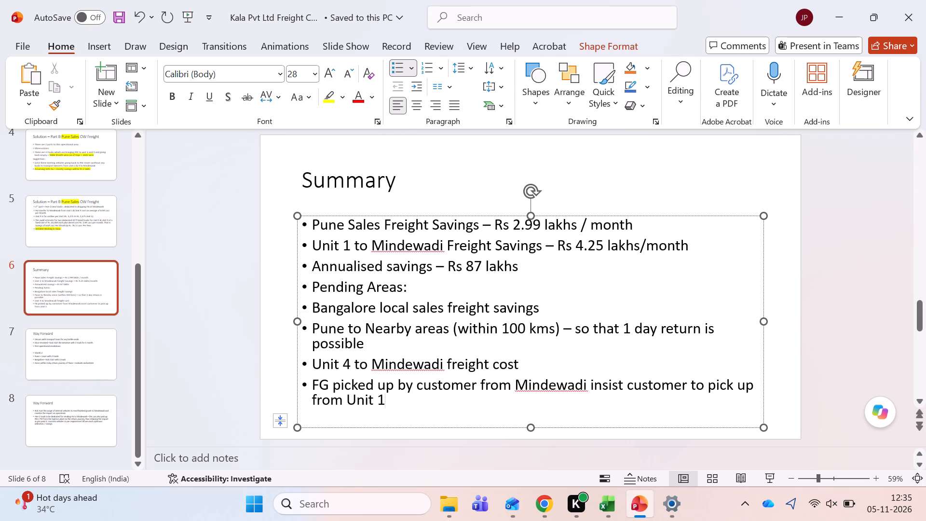
Copy the full text of the last bullet on the Summary slide.
{"action": "key", "text": "shift+Up"}
{"action": "key", "text": "shift+Left"}
{"action": "key", "text": "shift+Left"}
{"action": "key", "text": "shift+Left"}
{"action": "key", "text": "shift+Left"}
{"action": "key", "text": "shift+Left"}
{"action": "key", "text": "shift+Left"}
{"action": "key", "text": "shift+Left"}
{"action": "key", "text": "shift+Left"}
{"action": "key", "text": "shift+Left"}
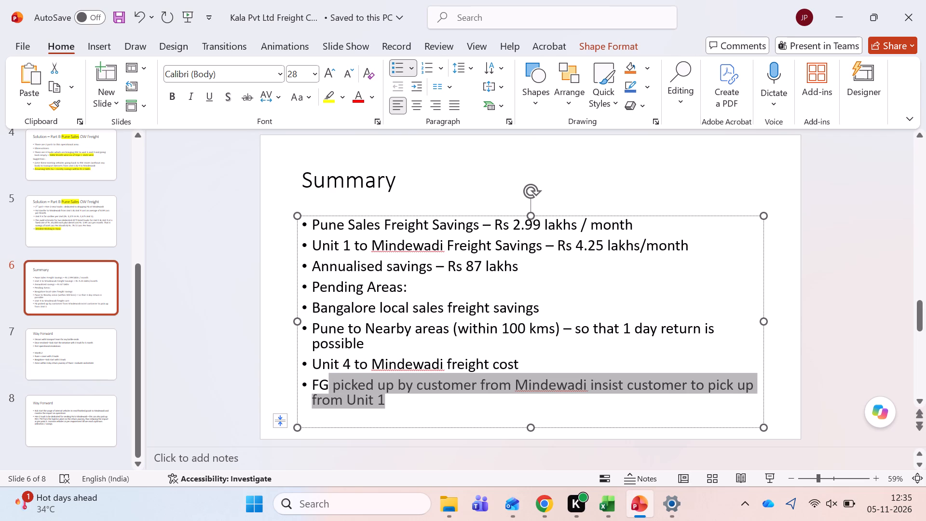
{"action": "key", "text": "shift+Left"}
{"action": "key", "text": "Down"}
{"action": "key", "text": "Up"}
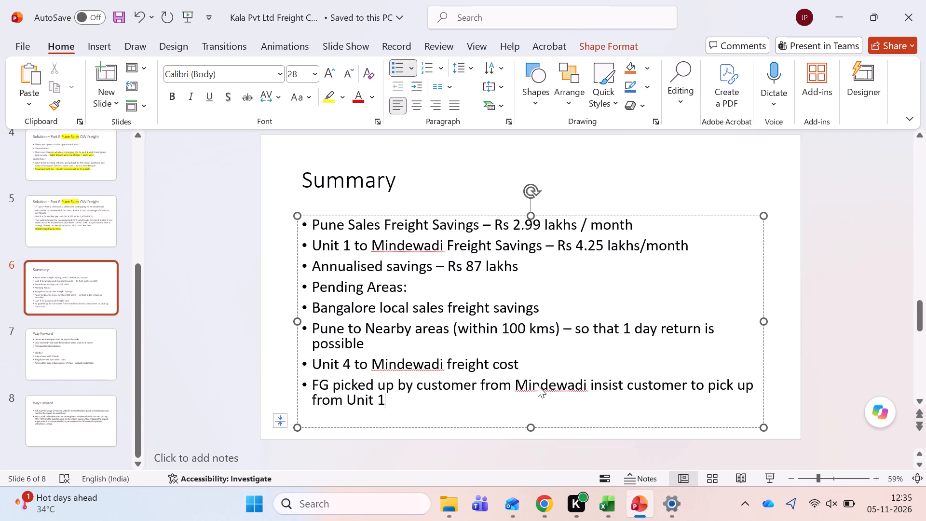
{"action": "key", "text": "ctrl+shift+Up"}
{"action": "key", "text": "ctrl+c"}
{"action": "key", "text": "ctrl+c"}
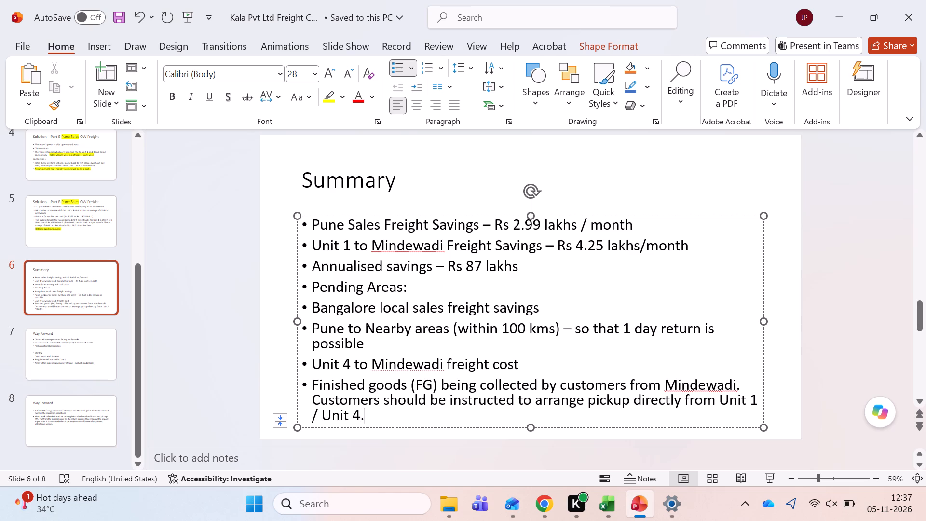
Make the "Pending Areas:" line on the Summary slide bold.
{"action": "left_click", "coordinate": [418, 285]}
{"action": "left_click_drag", "start_coordinate": [418, 285], "coordinate": [338, 289]}
{"action": "key", "text": "ctrl+b"}
{"action": "left_click", "coordinate": [463, 289]}
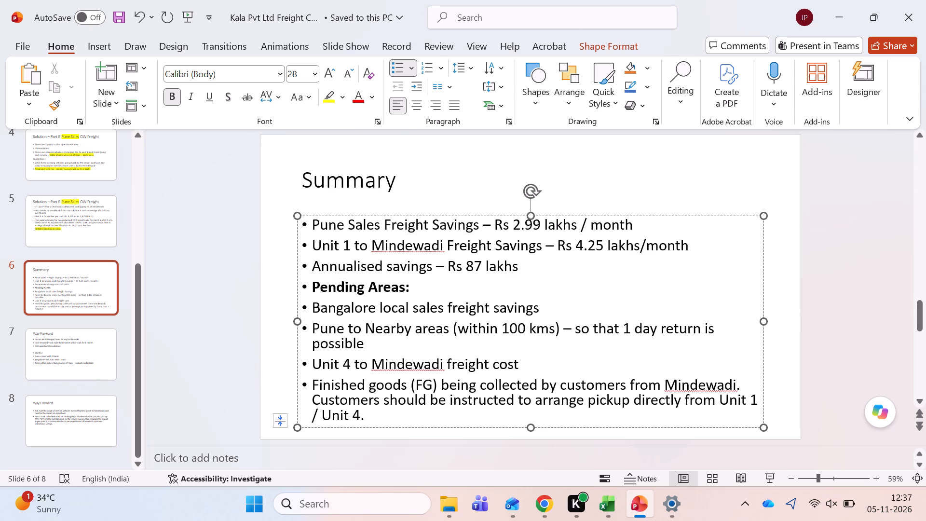
Save the presentation.
{"action": "left_click", "coordinate": [134, 158]}
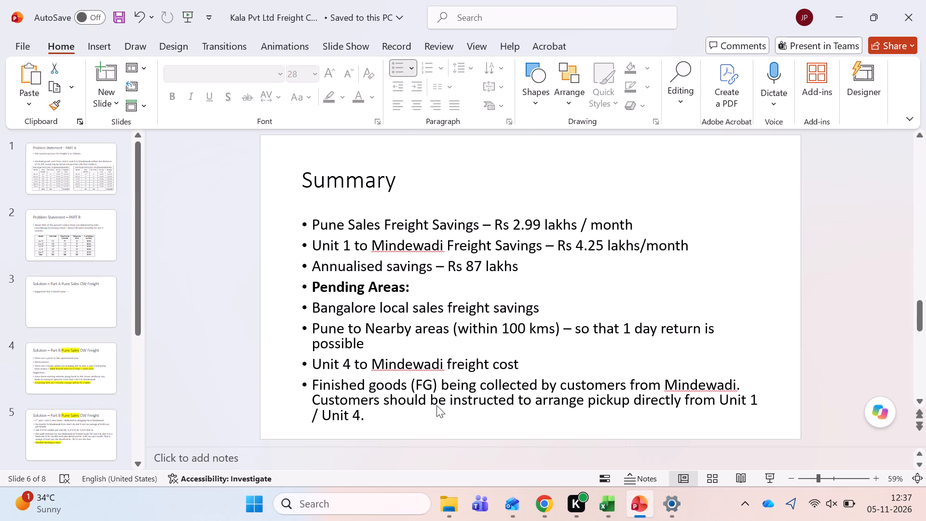
{"action": "key", "text": "ctrl+s"}
Switch to File Explorer and open the Freight_Analysis Apr-Aug 2026 workbook from the Downloads folder.
{"action": "left_click", "coordinate": [439, 498]}
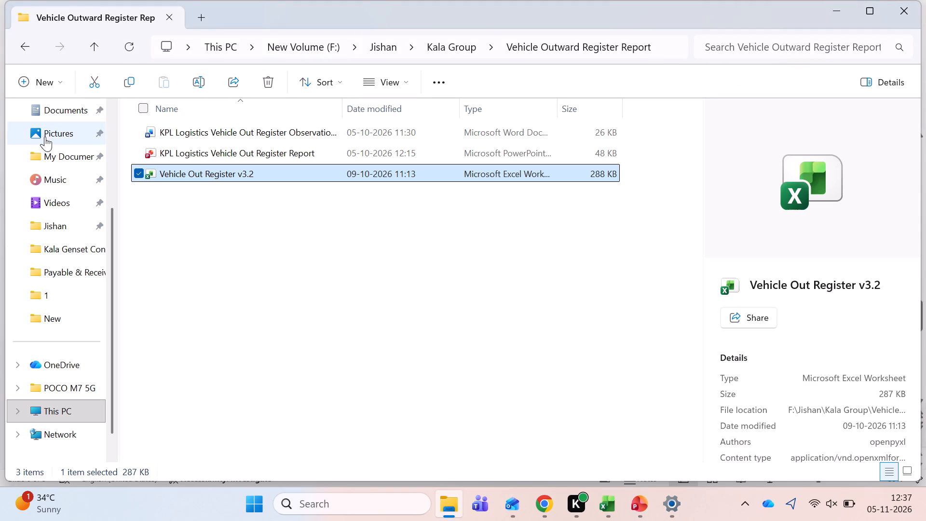
{"action": "scroll", "coordinate": [46, 137], "scroll_direction": "up", "scroll_amount": 4}
{"action": "left_click", "coordinate": [64, 231]}
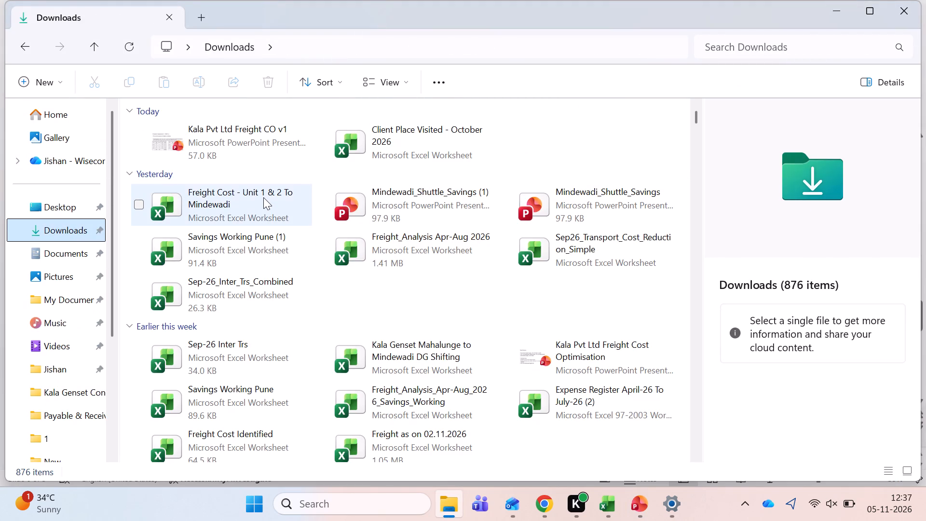
{"action": "double_click", "coordinate": [407, 258]}
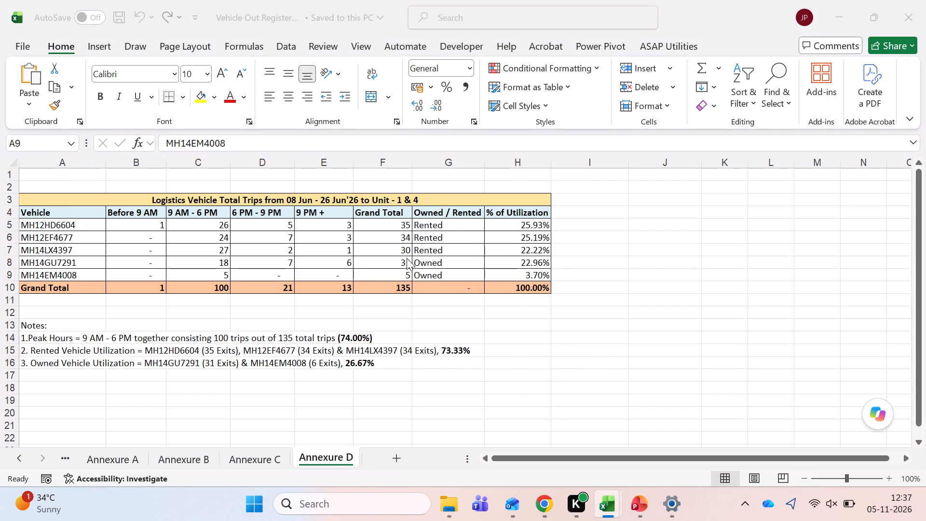
Look through the freight analysis workbook's sales data, Summary of Pick Up & Delivery, MIS and Pivot sheets, ending on Sales RAW Data Apr-Aug'26.
{"action": "key", "text": "ctrl+Page_Up"}
{"action": "key", "text": "ctrl+Page_Up"}
{"action": "key", "text": "ctrl+Page_Up"}
{"action": "key", "text": "ctrl+Page_Up"}
{"action": "key", "text": "ctrl+Page_Up"}
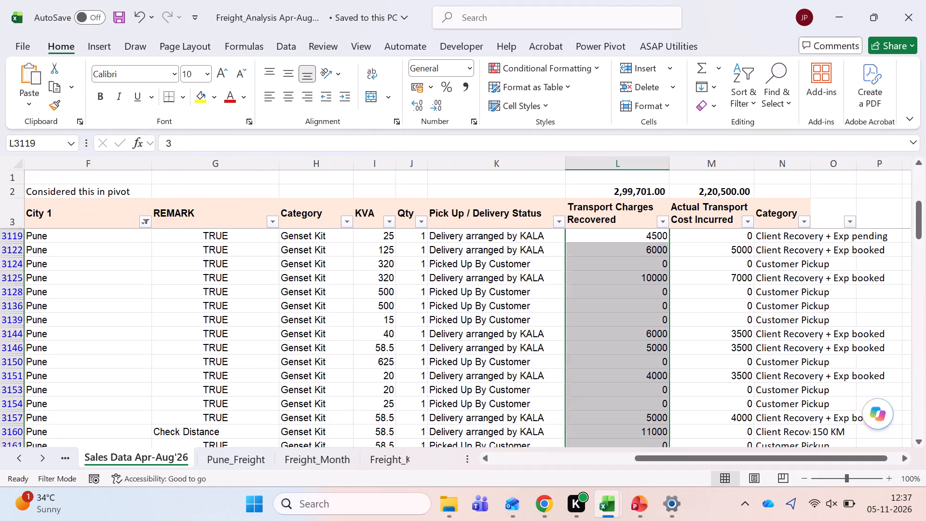
{"action": "key", "text": "ctrl+Page_Up"}
{"action": "key", "text": "ctrl+Page_Up"}
{"action": "key", "text": "ctrl+Page_Up"}
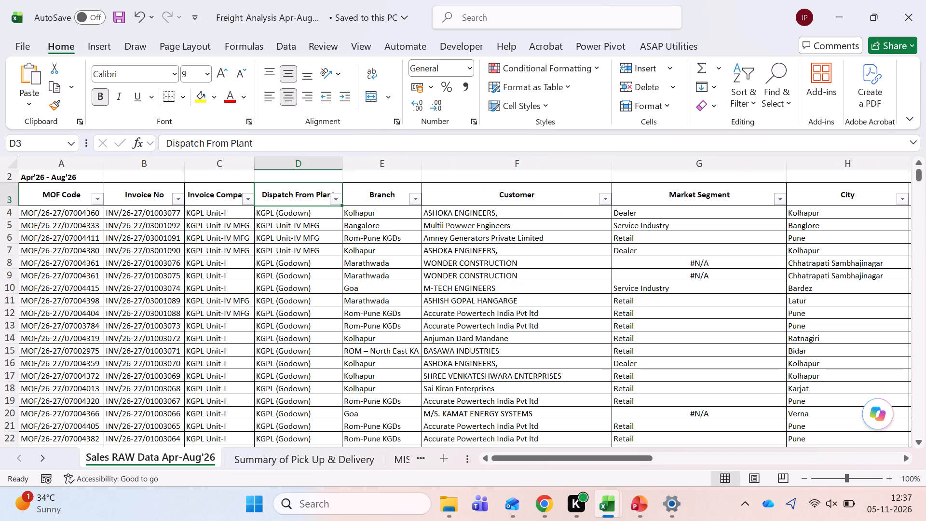
{"action": "key", "text": "ctrl+Page_Down"}
{"action": "scroll", "coordinate": [192, 451], "scroll_direction": "up", "scroll_amount": 1}
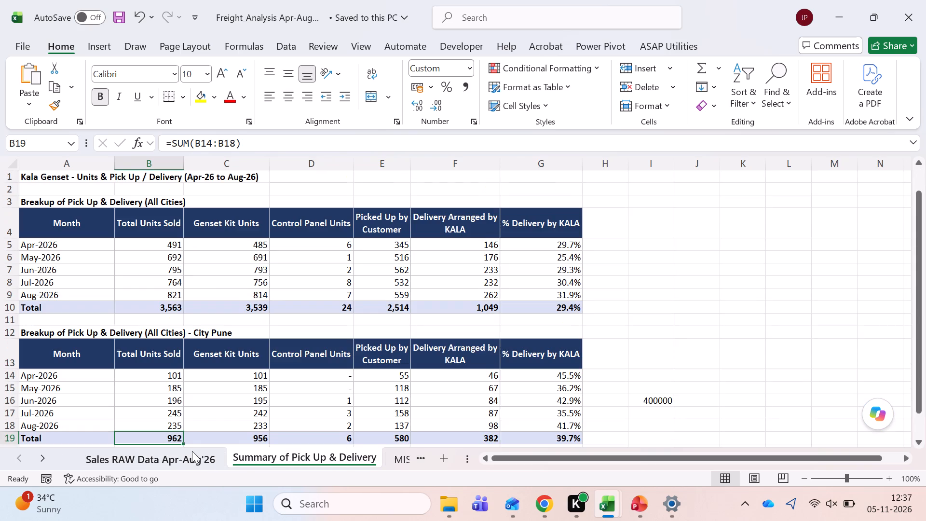
{"action": "scroll", "coordinate": [192, 451], "scroll_direction": "up", "scroll_amount": 1}
{"action": "key", "text": "ctrl+Page_Down"}
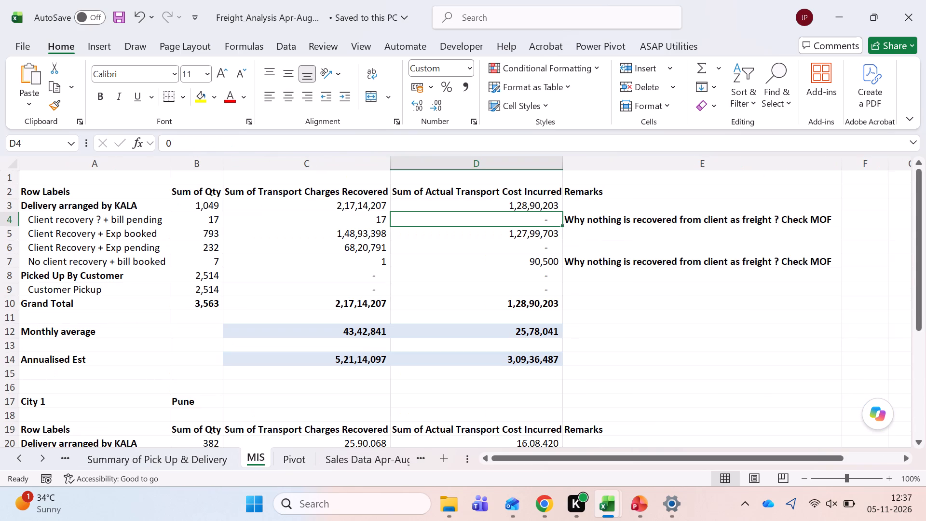
{"action": "key", "text": "ctrl+Page_Down"}
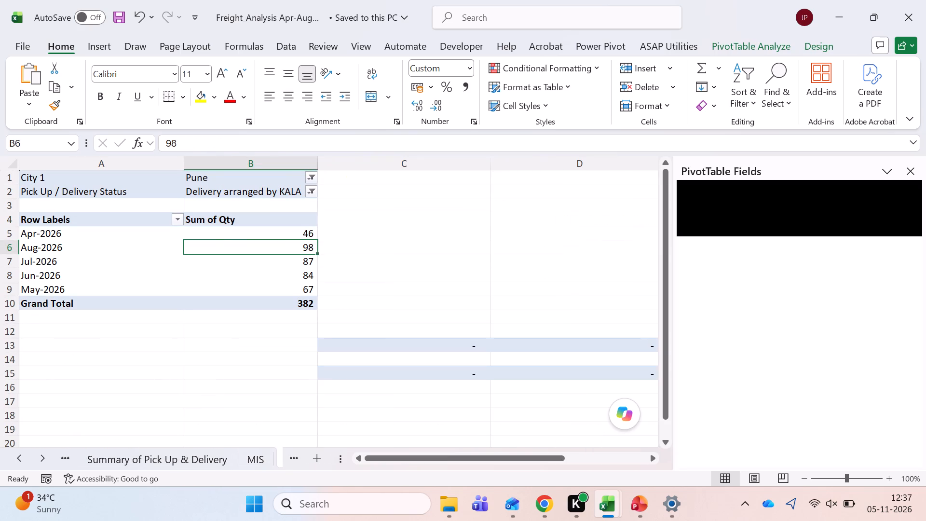
{"action": "key", "text": "ctrl+Page_Down"}
{"action": "key", "text": "ctrl+Page_Up"}
{"action": "key", "text": "ctrl+Page_Up"}
{"action": "key", "text": "ctrl+Page_Up"}
{"action": "key", "text": "ctrl+Page_Up"}
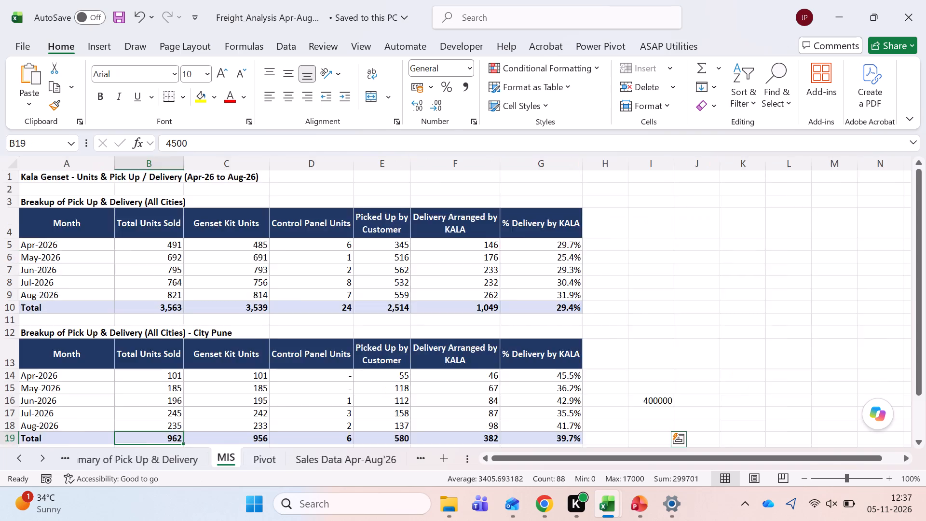
{"action": "key", "text": "ctrl+Page_Up"}
{"action": "key", "text": "ctrl+Page_Up"}
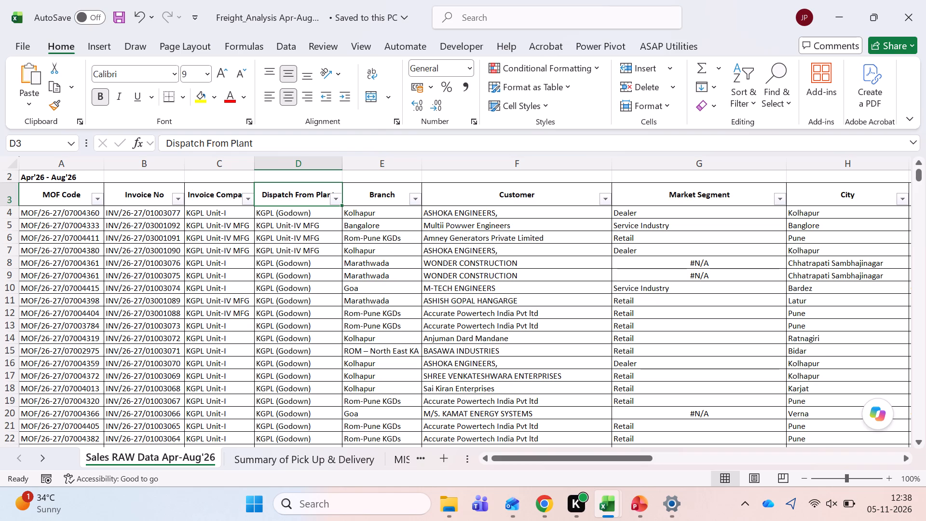
Close the Freight_Analysis workbook and, in File Explorer, open Savings Working Pune (1) from the Downloads folder.
{"action": "left_click", "coordinate": [922, 4]}
{"action": "left_click", "coordinate": [437, 520]}
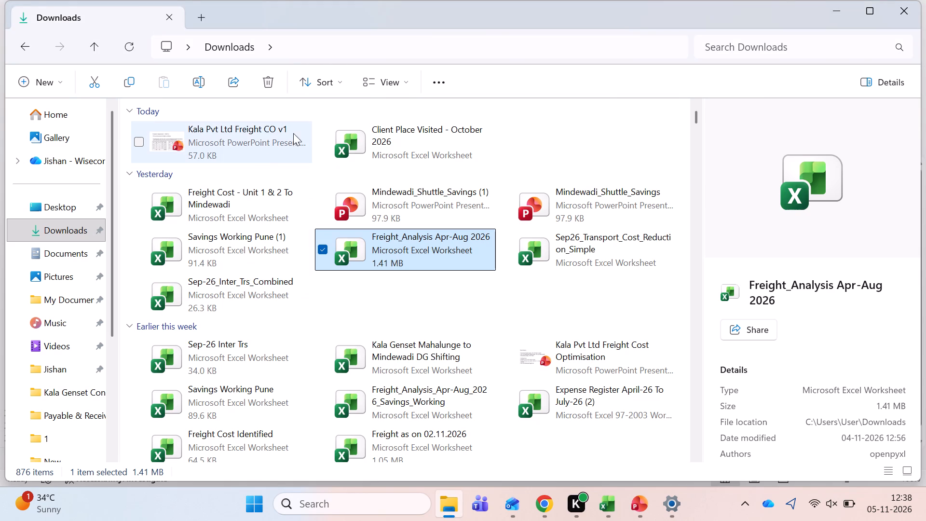
{"action": "left_click", "coordinate": [573, 219]}
{"action": "left_click", "coordinate": [431, 202]}
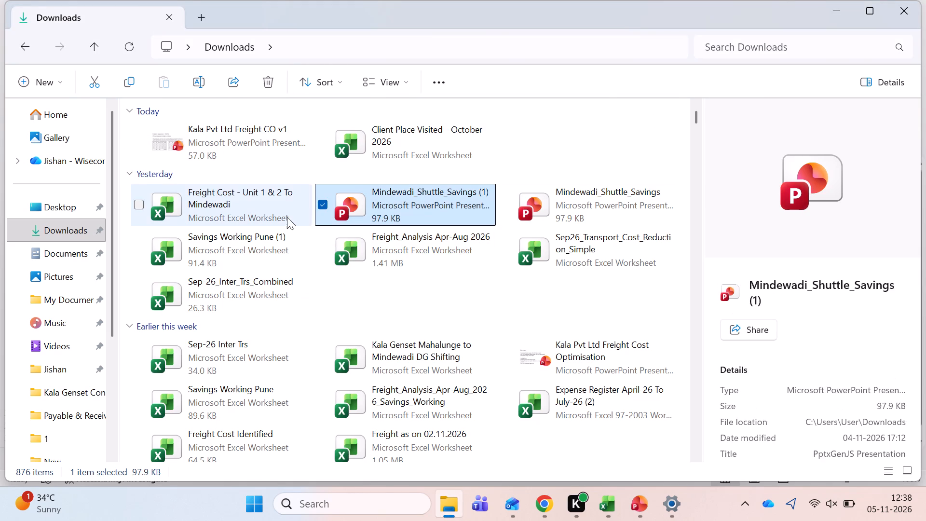
{"action": "left_click", "coordinate": [282, 255]}
{"action": "left_click", "coordinate": [282, 296]}
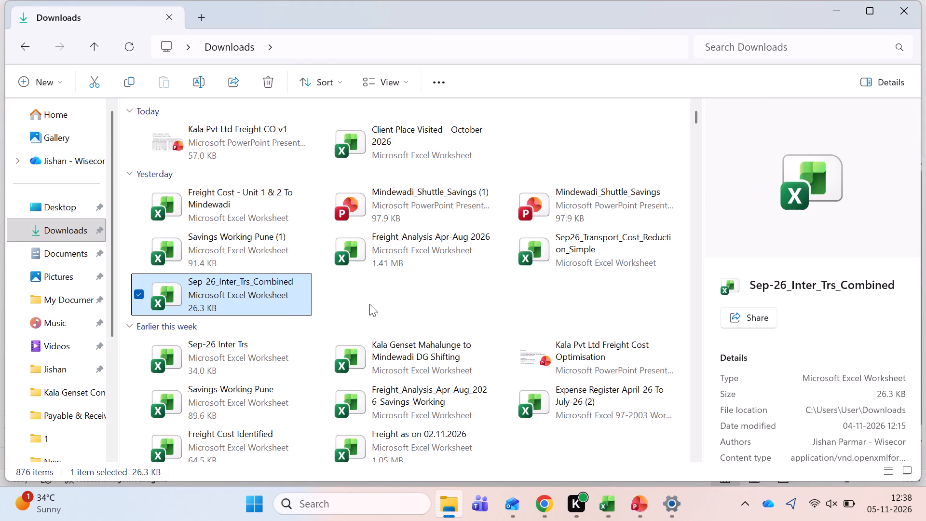
{"action": "double_click", "coordinate": [208, 257]}
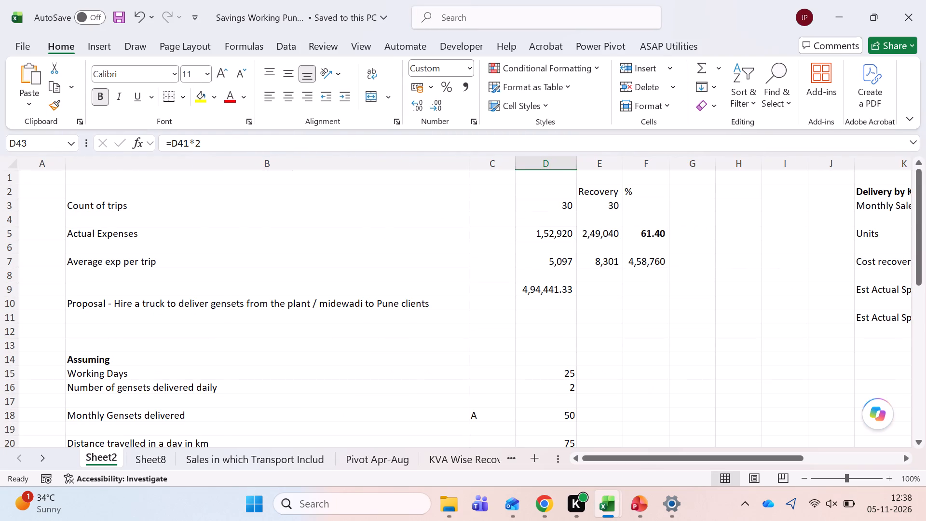
Review the Vehicle Operating Cost Analysis table on Sheet8 row by row, from cost per genset down to total monthly vehicle running.
{"action": "key", "text": "ctrl+Page_Down"}
{"action": "key", "text": "ctrl+Up"}
{"action": "key", "text": "ctrl+Up"}
{"action": "key", "text": "ctrl+Up"}
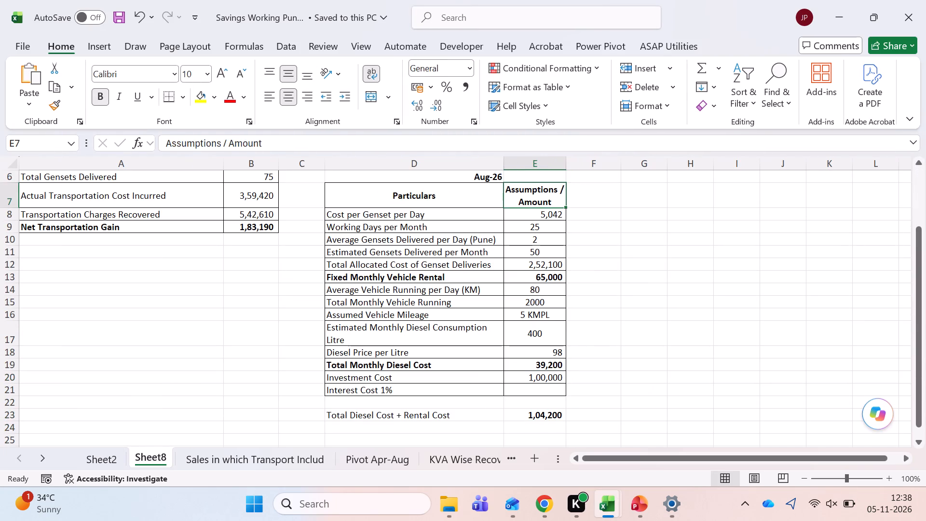
{"action": "key", "text": "Down"}
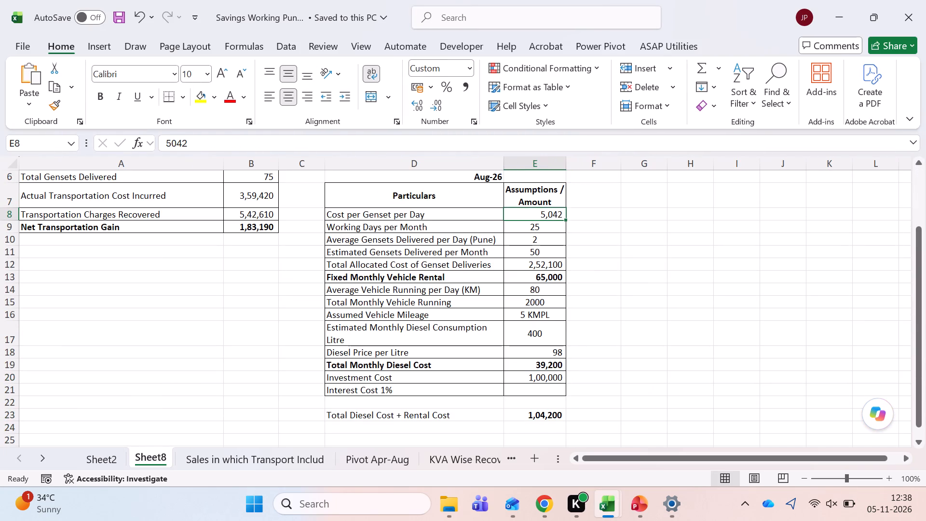
{"action": "key", "text": "Down"}
{"action": "key", "text": "Left"}
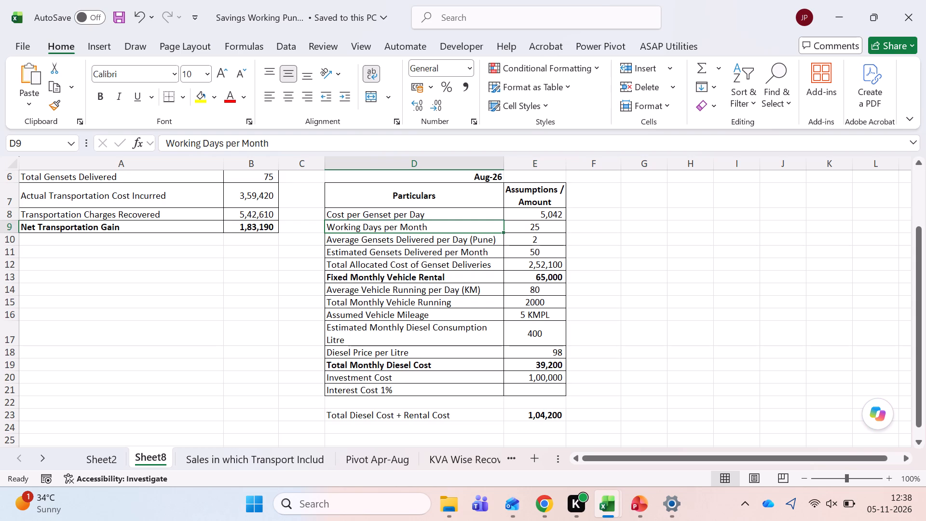
{"action": "key", "text": "Right"}
{"action": "key", "text": "Down"}
{"action": "key", "text": "Left"}
{"action": "key", "text": "Left"}
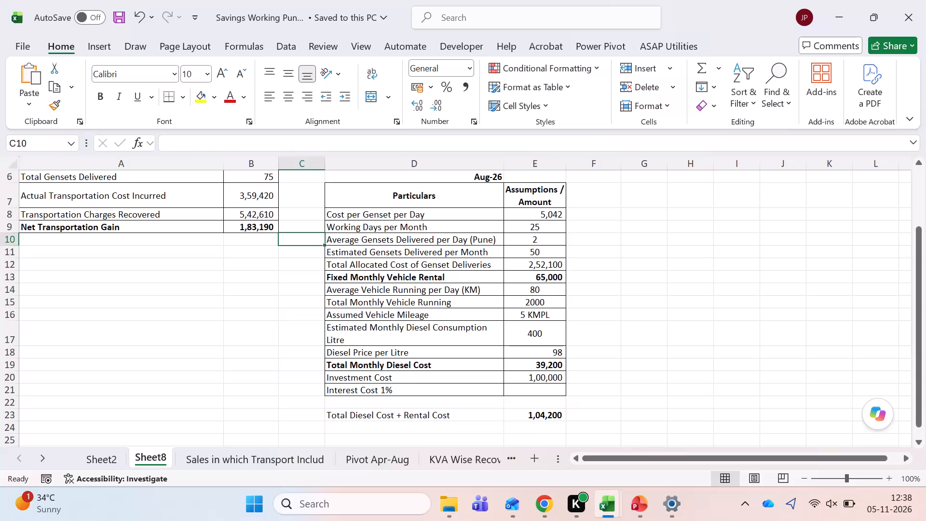
{"action": "key", "text": "Right"}
{"action": "key", "text": "Right"}
{"action": "key", "text": "Right"}
{"action": "key", "text": "Left"}
{"action": "key", "text": "Left"}
{"action": "key", "text": "Down"}
{"action": "key", "text": "Right"}
{"action": "key", "text": "Right"}
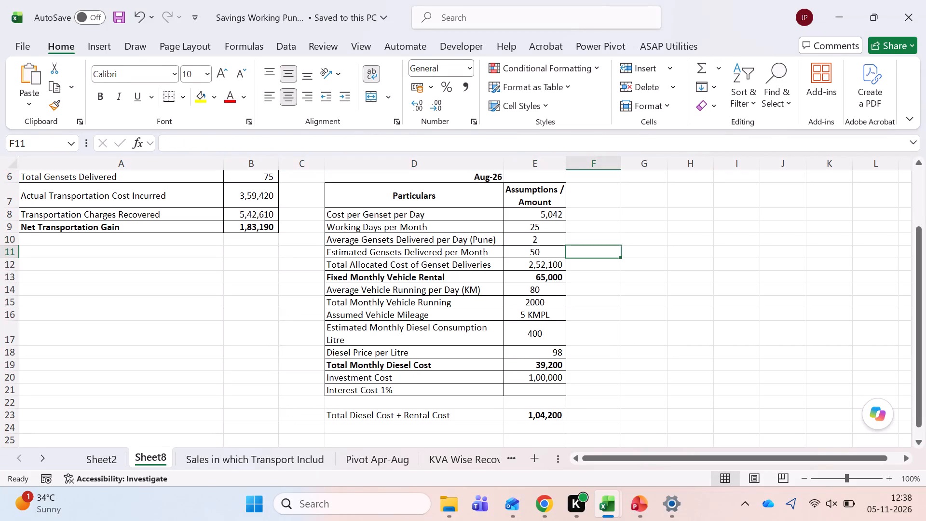
{"action": "key", "text": "Left"}
{"action": "key", "text": "Left"}
{"action": "key", "text": "Down"}
{"action": "key", "text": "Right"}
{"action": "key", "text": "Down"}
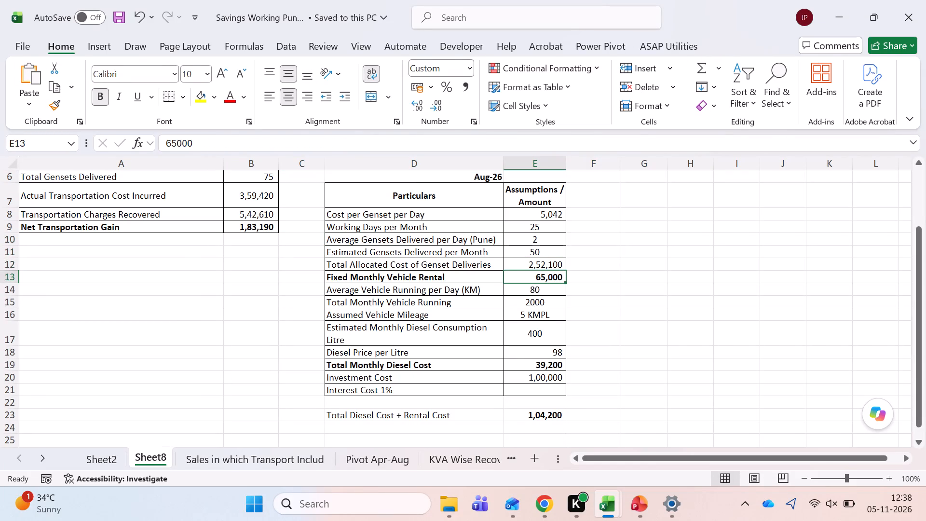
{"action": "key", "text": "Down"}
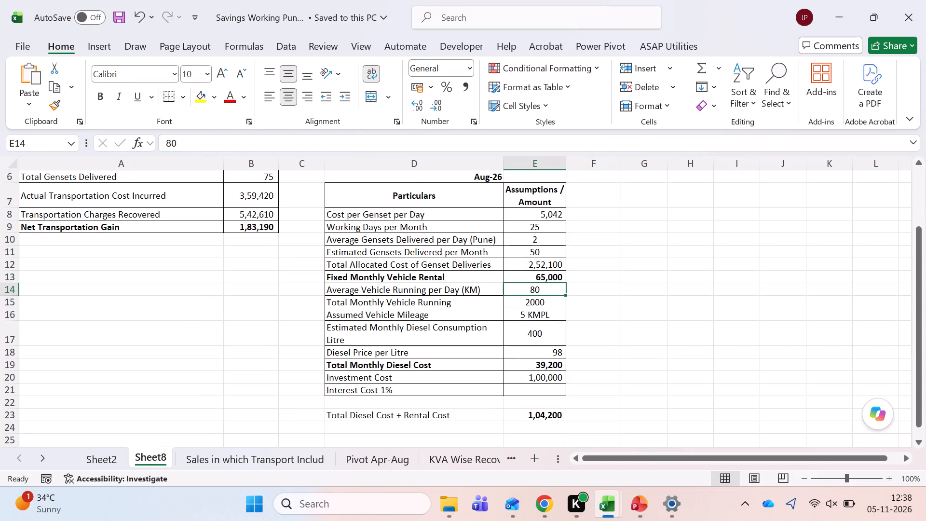
{"action": "key", "text": "Down"}
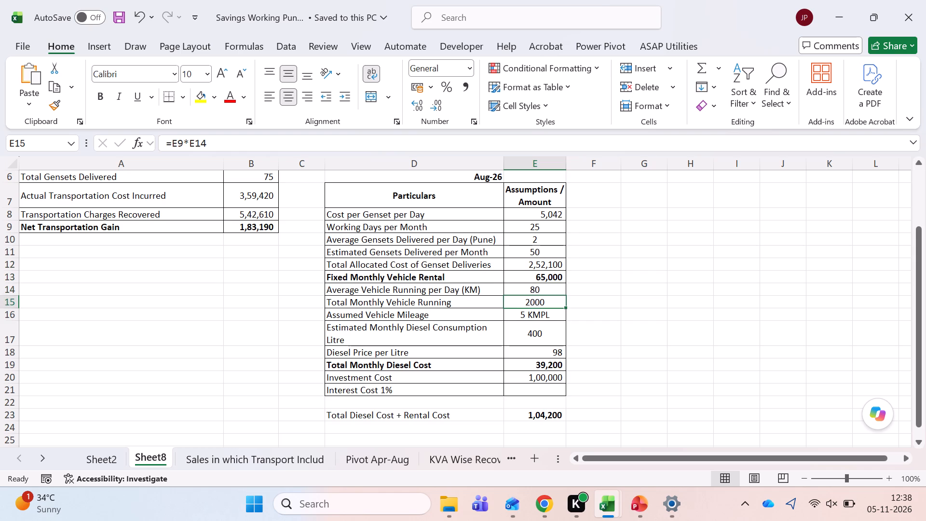
{"action": "key", "text": "F2"}
{"action": "key", "text": "Escape"}
Change the Assumed Vehicle Mileage in the Vehicle Operating Cost Analysis table to 4 KMPL.
{"action": "key", "text": "Down"}
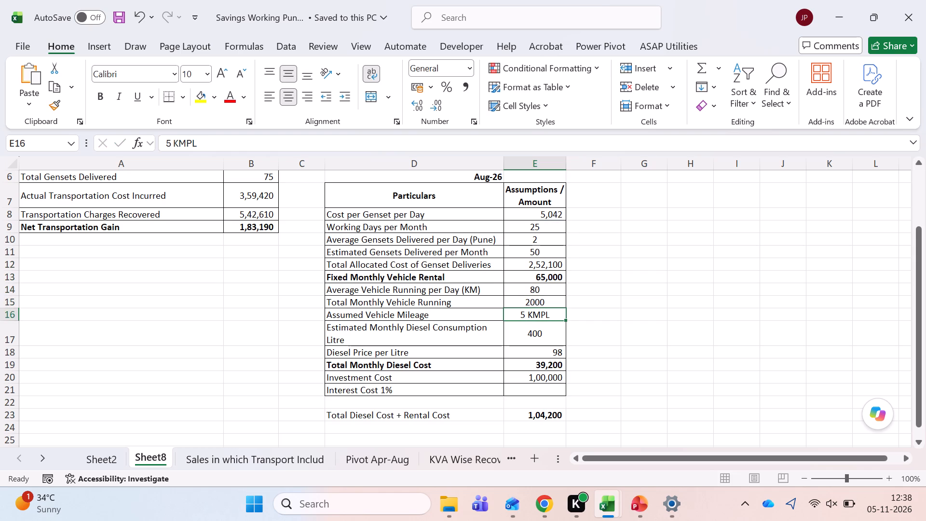
{"action": "left_click", "coordinate": [175, 144]}
{"action": "key", "text": "Left"}
{"action": "key", "text": "BackSpace"}
{"action": "key", "text": "4"}
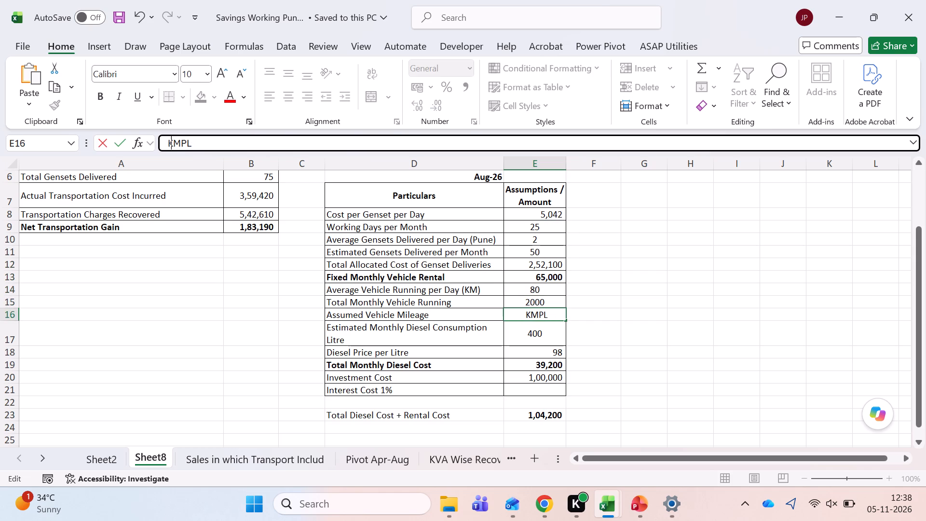
{"action": "key", "text": "Tab"}
{"action": "key", "text": "Left"}
{"action": "key", "text": "Left"}
{"action": "key", "text": "Right"}
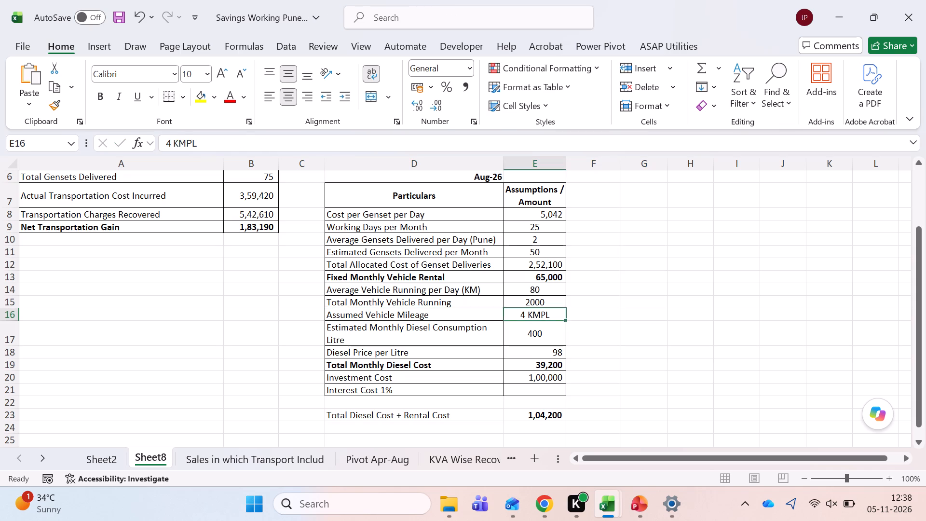
Update the Estimated Monthly Diesel Consumption formula to divide total monthly vehicle running by 4 (=E15/4).
{"action": "key", "text": "Down"}
{"action": "key", "text": "F2"}
{"action": "key", "text": "BackSpace"}
{"action": "key", "text": "4"}
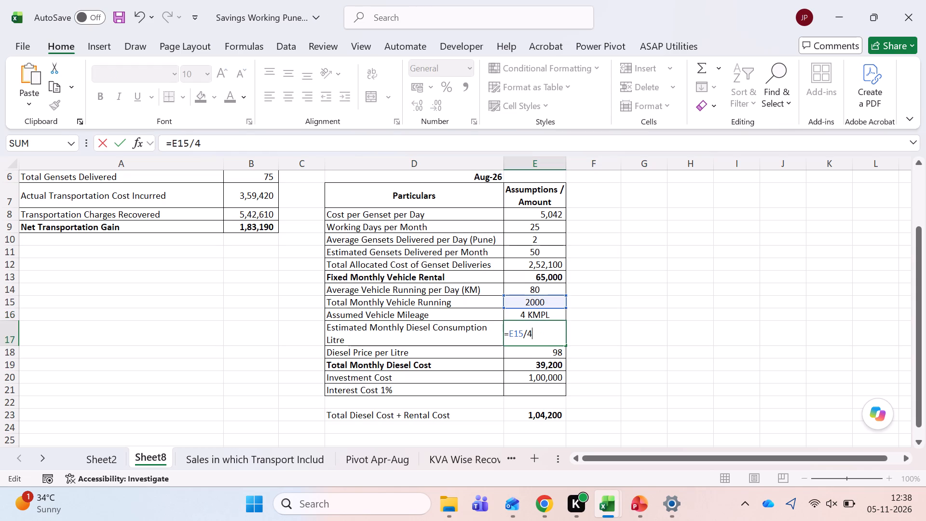
{"action": "key", "text": "Return"}
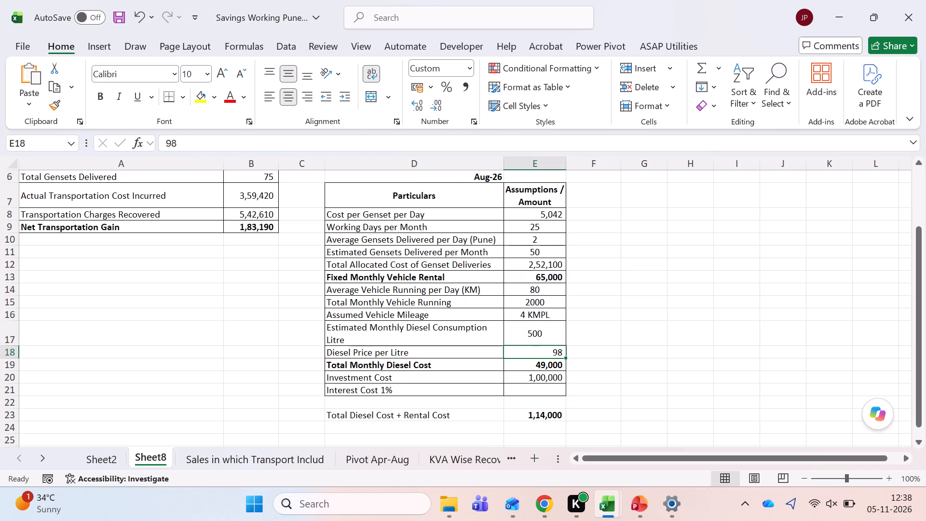
Inspect which cells the Total Diesel Cost + Rental Cost formula adds together.
{"action": "key", "text": "Down"}
{"action": "key", "text": "Down"}
{"action": "key", "text": "Down"}
{"action": "key", "text": "Down"}
{"action": "key", "text": "Down"}
{"action": "key", "text": "Down"}
{"action": "key", "text": "Up"}
{"action": "key", "text": "F2"}
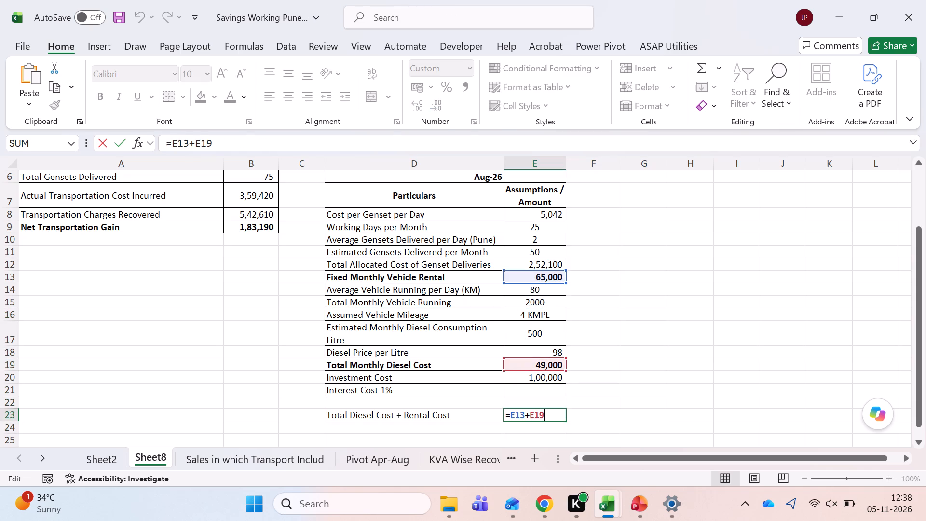
{"action": "key", "text": "Escape"}
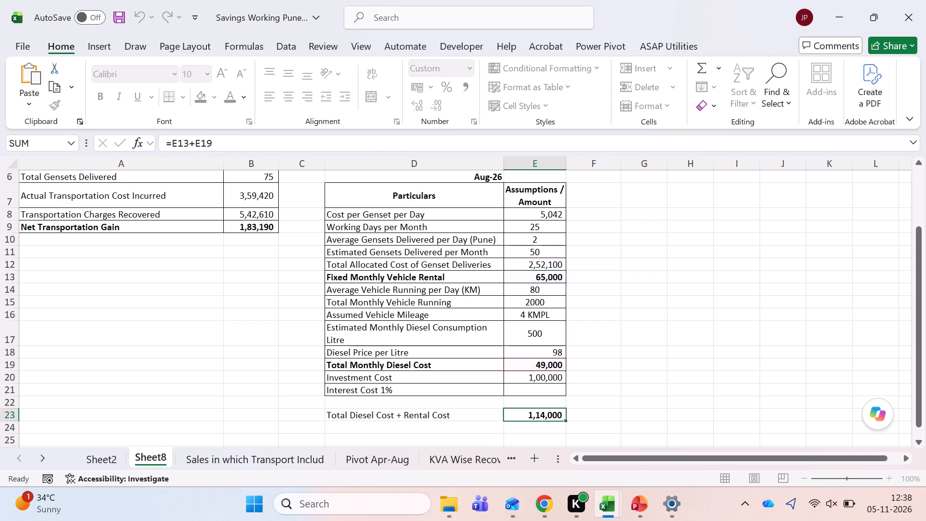
{"action": "key", "text": "F2"}
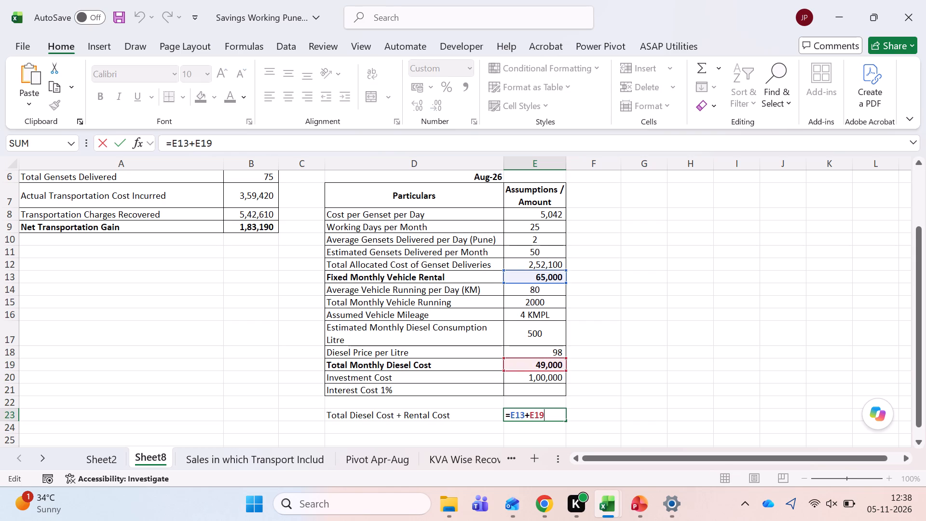
{"action": "key", "text": "Escape"}
Insert a blank row between Total Monthly Diesel Cost and Investment Cost.
{"action": "key", "text": "Left"}
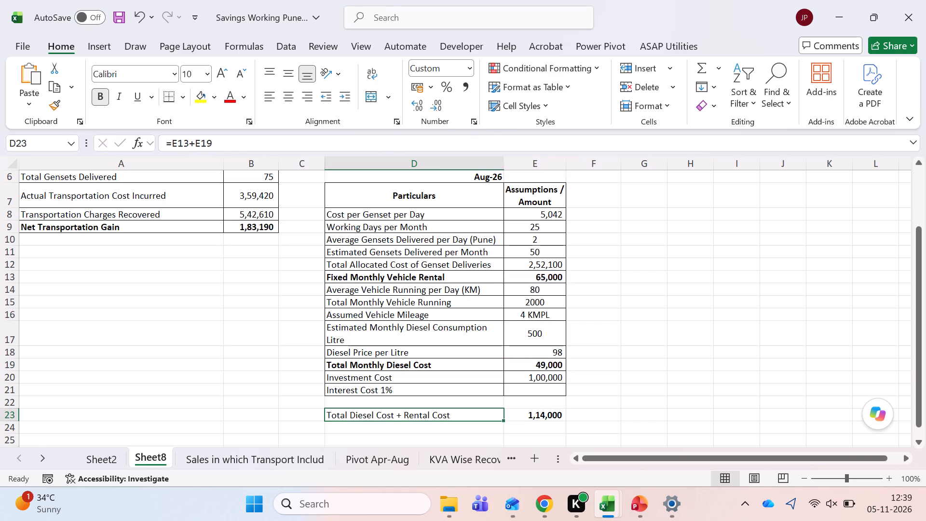
{"action": "key", "text": "Up"}
{"action": "key", "text": "Up"}
{"action": "key", "text": "Up"}
{"action": "key", "text": "Up"}
{"action": "key", "text": "Down"}
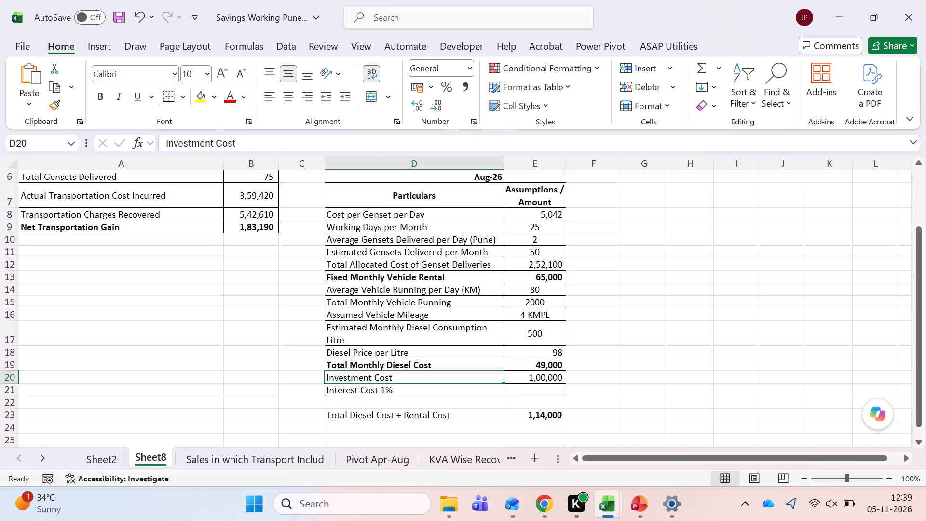
{"action": "key", "text": "shift+space"}
{"action": "key", "text": "ctrl+shift+equal"}
{"action": "key", "text": "Right"}
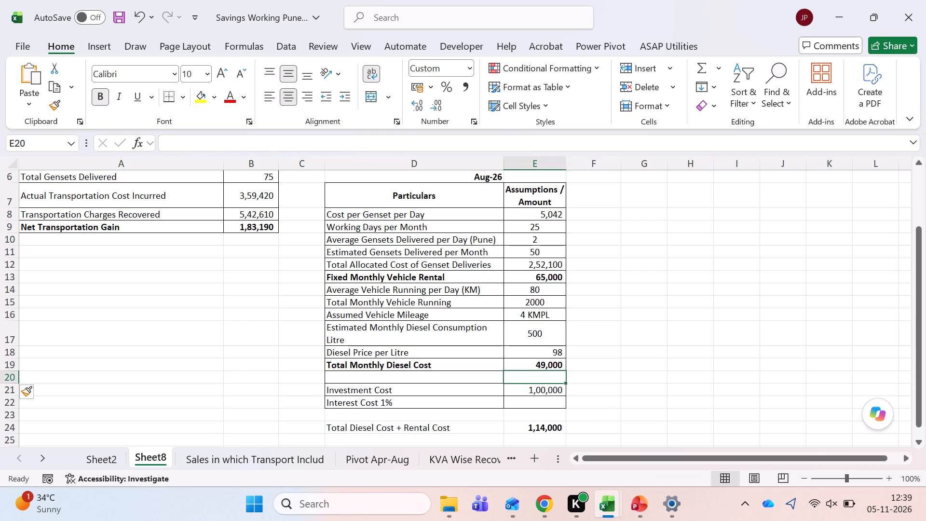
Label the new row "Total Monthly Miscallaeneous Exp", based on the label above it, and enter an amount of 20000.
{"action": "key", "text": "Left"}
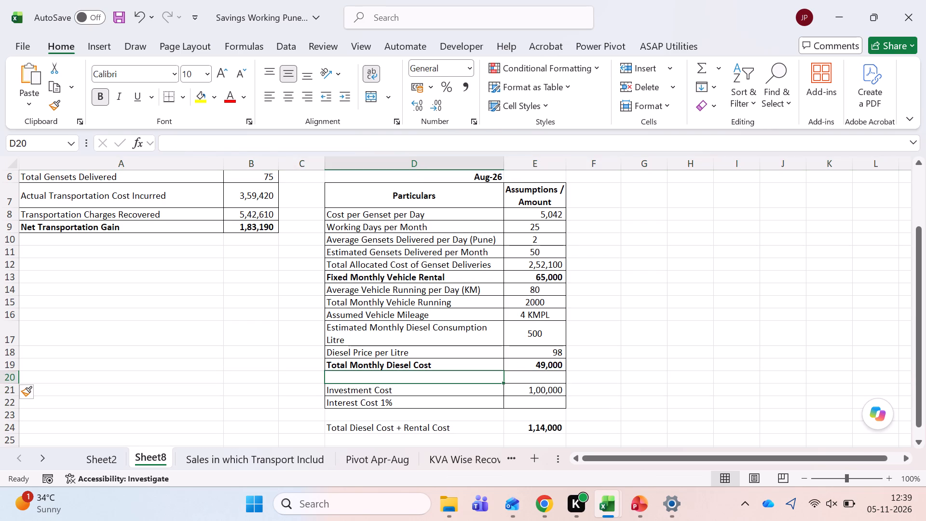
{"action": "key", "text": "ctrl+d"}
{"action": "key", "text": "F2"}
{"action": "key", "text": "ctrl+shift+Left"}
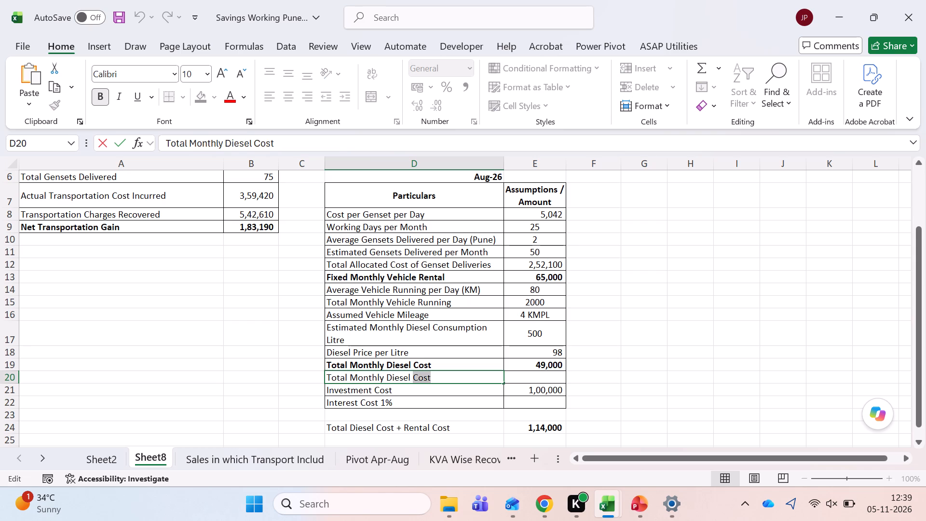
{"action": "key", "text": "ctrl+shift+Left"}
{"action": "type", "text": "Miscalle"}
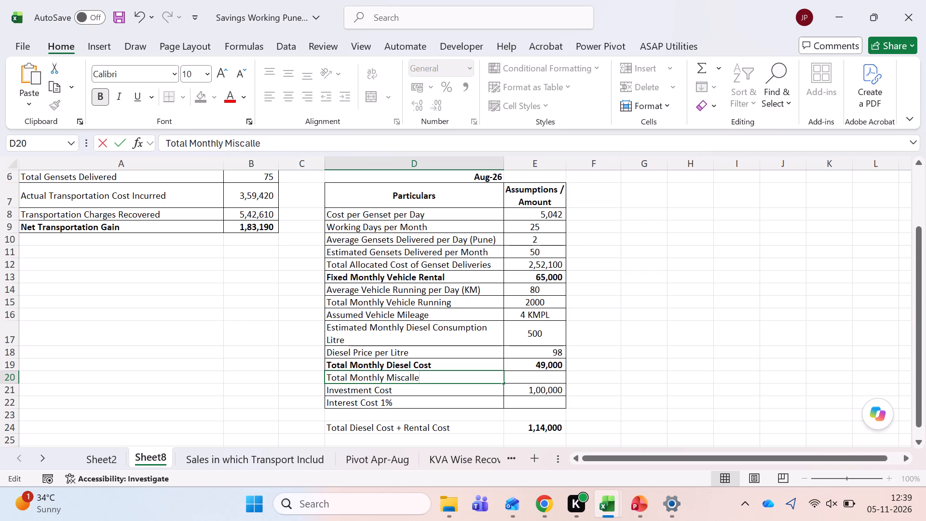
{"action": "key", "text": "BackSpace"}
{"action": "type", "text": "ae"}
{"action": "key", "text": "BackSpace"}
{"action": "key", "text": "BackSpace"}
{"action": "type", "text": "aeneous Exp"}
{"action": "key", "text": "Tab"}
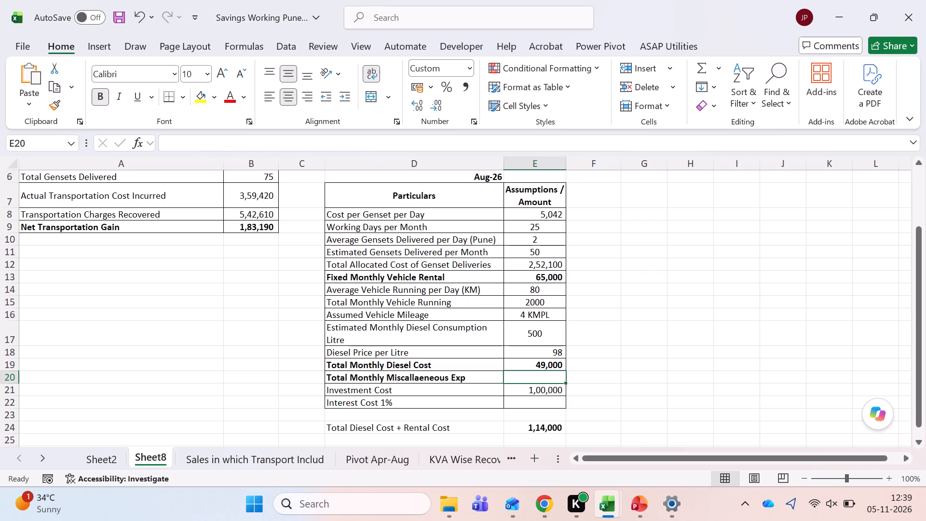
{"action": "type", "text": "20000"}
{"action": "key", "text": "Tab"}
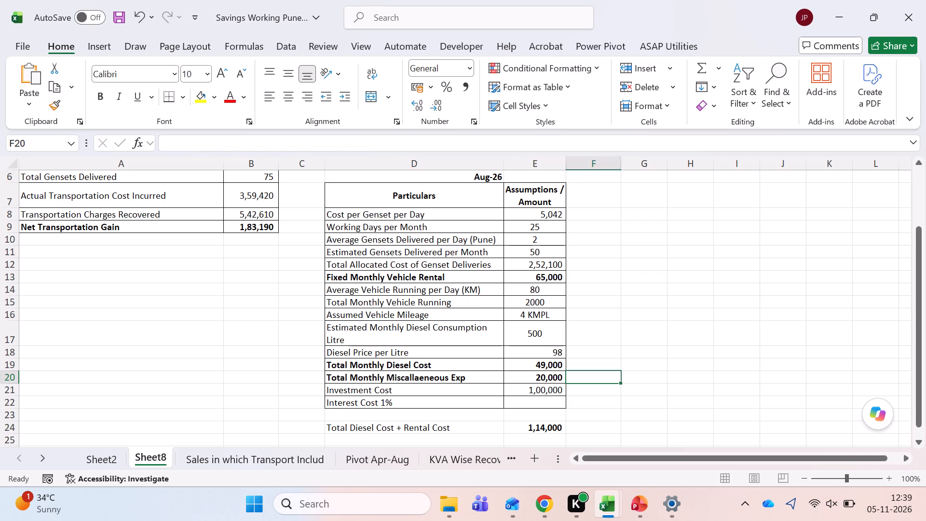
Add the miscellaneous expense cell to the Total Diesel Cost + Rental Cost formula, making it =E13+E19+E20.
{"action": "key", "text": "Left"}
{"action": "key", "text": "Down"}
{"action": "key", "text": "Down"}
{"action": "key", "text": "Down"}
{"action": "key", "text": "Down"}
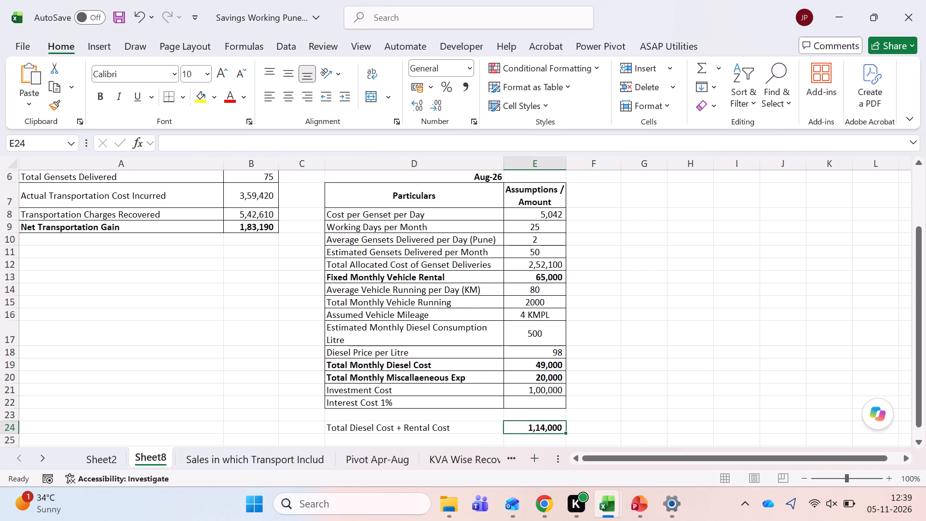
{"action": "left_click", "coordinate": [222, 142]}
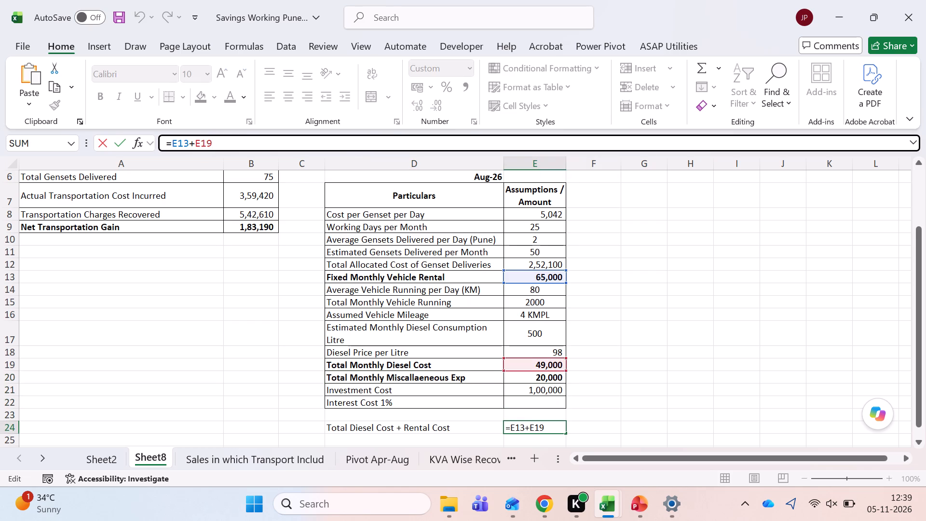
{"action": "key", "text": "shift+plus"}
{"action": "left_click", "coordinate": [519, 377]}
{"action": "key", "text": "Return"}
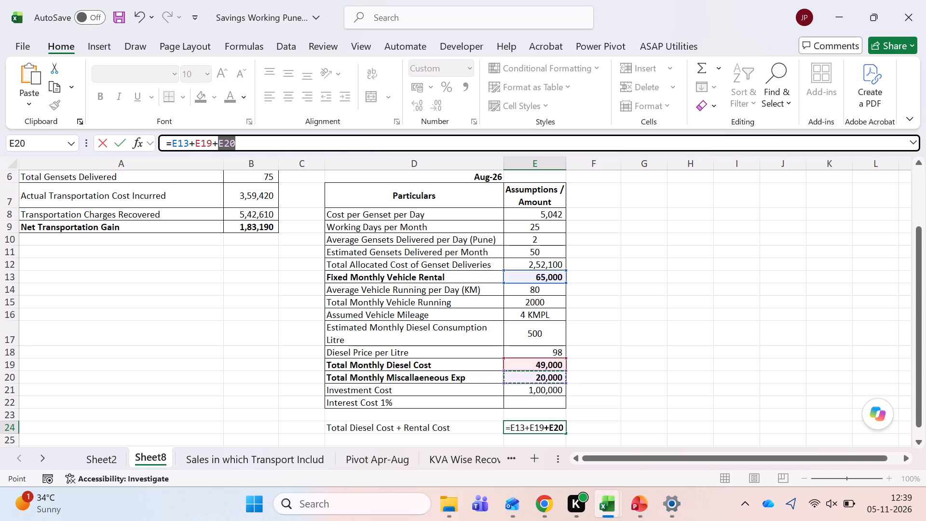
{"action": "key", "text": "ctrl+Up"}
Save the Savings Working Pune workbook.
{"action": "key", "text": "ctrl+s"}
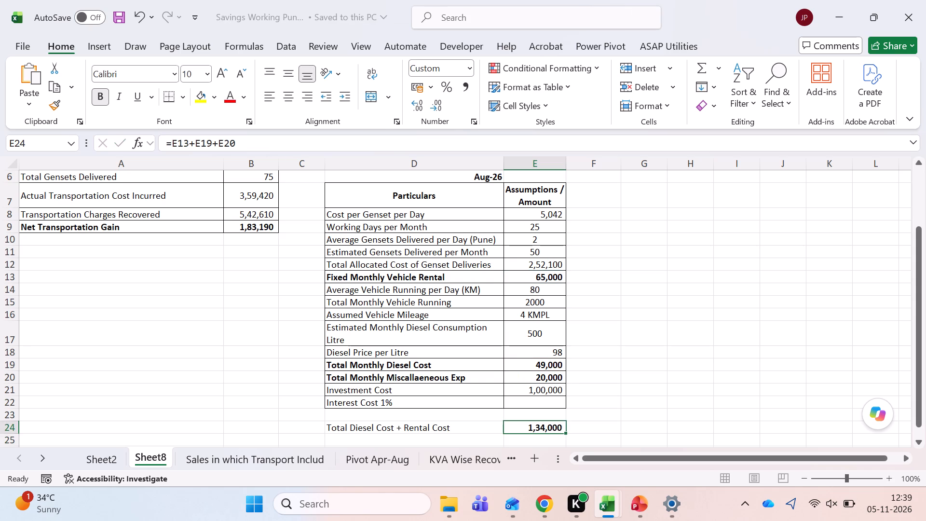
{"action": "key", "text": "ctrl+s"}
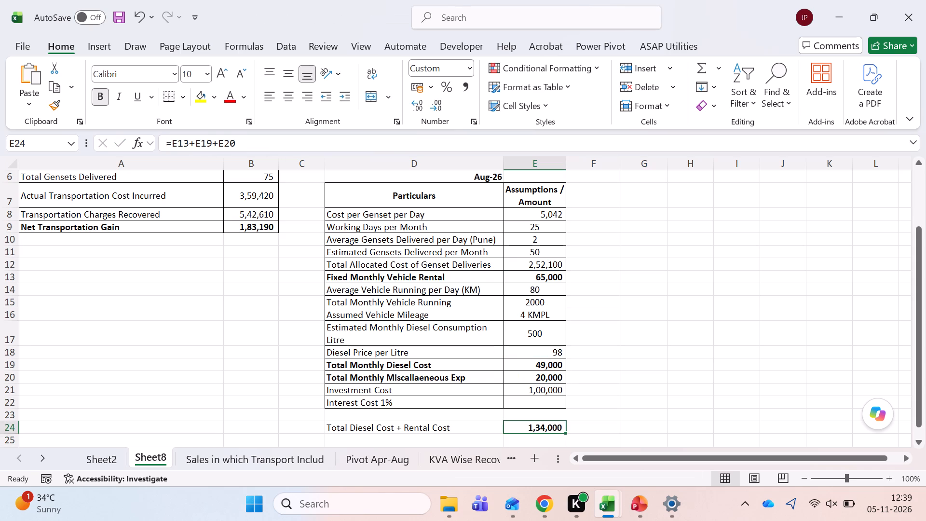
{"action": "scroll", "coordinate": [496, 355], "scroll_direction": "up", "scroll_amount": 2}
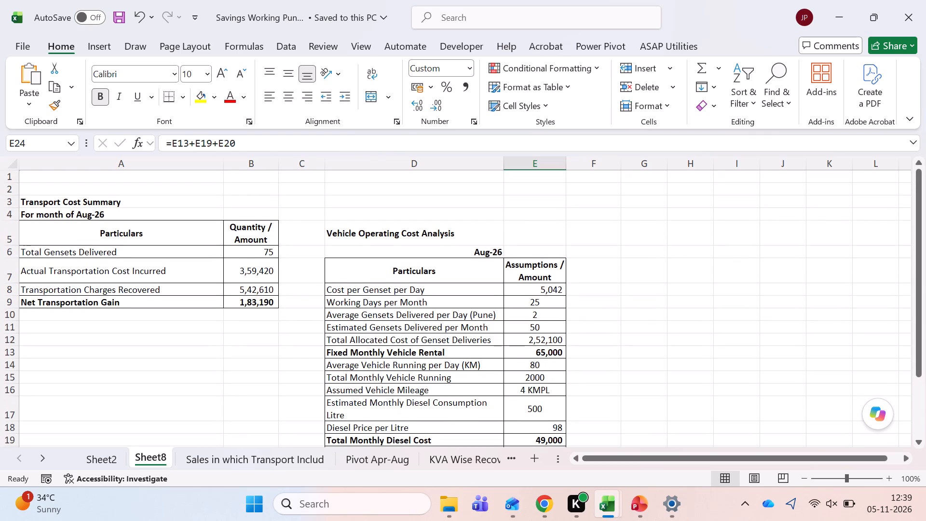
Remove the filters from the data on the "Sales in which Transport Includ" sheet so all months are listed.
{"action": "left_click", "coordinate": [101, 247]}
{"action": "left_click", "coordinate": [99, 350]}
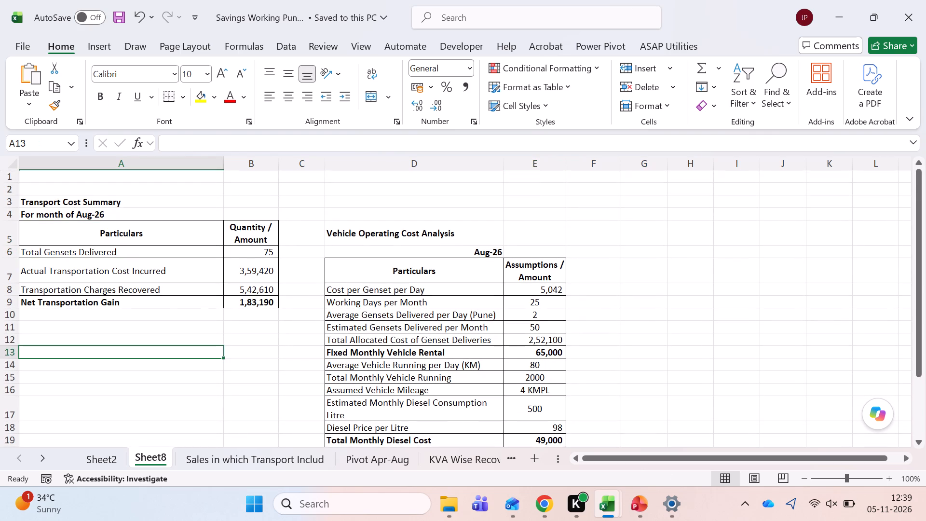
{"action": "left_click", "coordinate": [110, 466]}
{"action": "left_click", "coordinate": [145, 461]}
{"action": "left_click", "coordinate": [227, 458]}
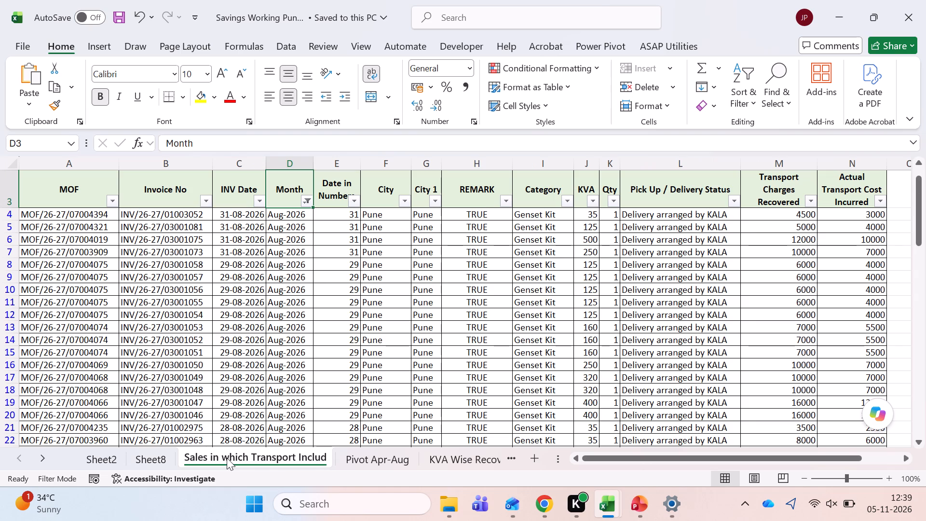
{"action": "key", "text": "ctrl+shift+l"}
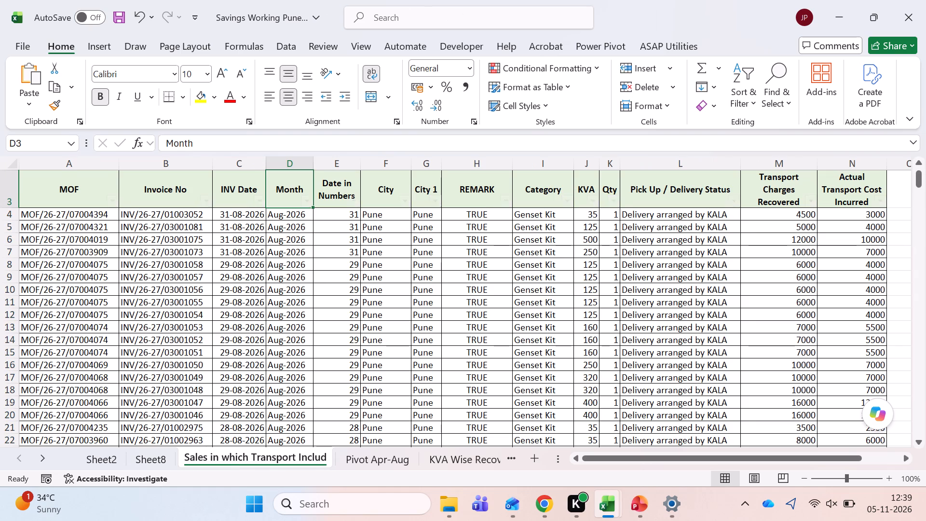
Check the extent of the unfiltered Pune sales data from its first record to its last.
{"action": "key", "text": "ctrl+Left"}
{"action": "key", "text": "ctrl+Down"}
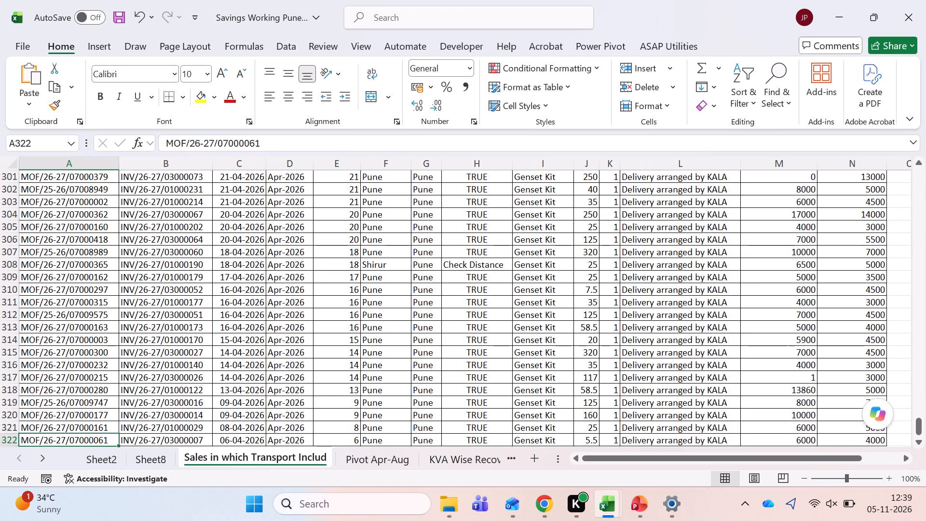
{"action": "key", "text": "ctrl+Up"}
{"action": "key", "text": "ctrl+Left"}
{"action": "key", "text": "ctrl+Left"}
{"action": "key", "text": "Down"}
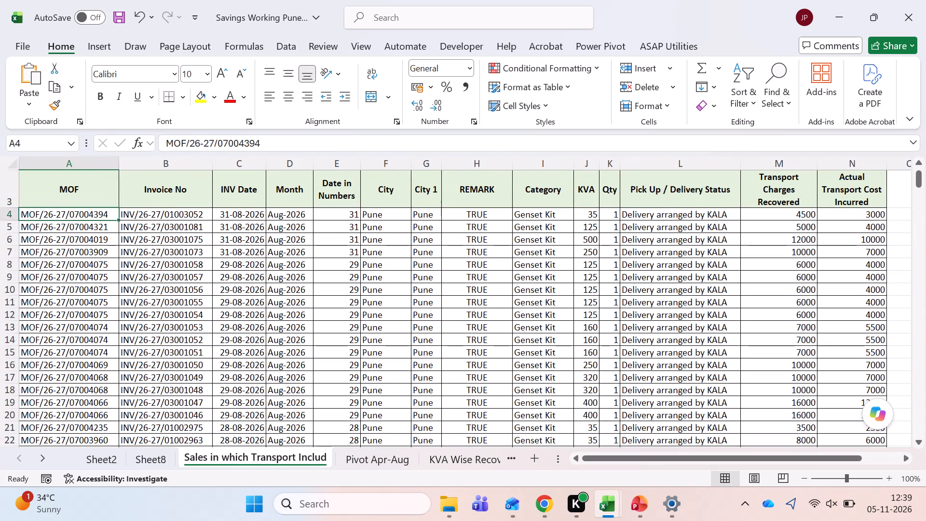
{"action": "key", "text": "ctrl+shift+Down"}
{"action": "key", "text": "Up"}
{"action": "key", "text": "Down"}
Review the other sheets of the savings workbook, including the KVA-wise pivot, Sheet2 and the Pune quantity table for Apr-Aug'26.
{"action": "key", "text": "ctrl+Page_Down"}
{"action": "key", "text": "ctrl+Page_Down"}
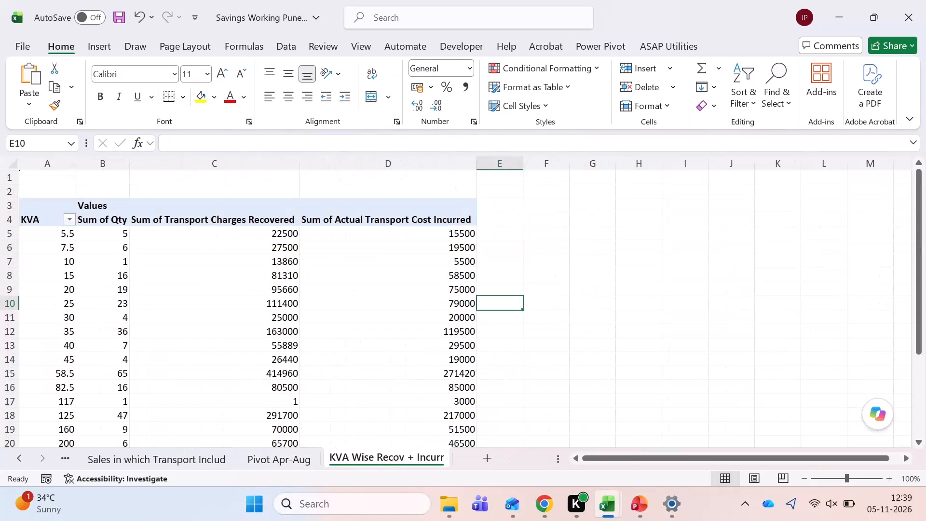
{"action": "key", "text": "ctrl+Page_Down"}
{"action": "key", "text": "ctrl+Page_Up"}
{"action": "key", "text": "ctrl+Page_Up"}
{"action": "key", "text": "ctrl+Page_Up"}
{"action": "key", "text": "ctrl+Page_Up"}
{"action": "key", "text": "ctrl+Page_Up"}
{"action": "key", "text": "ctrl+Page_Down"}
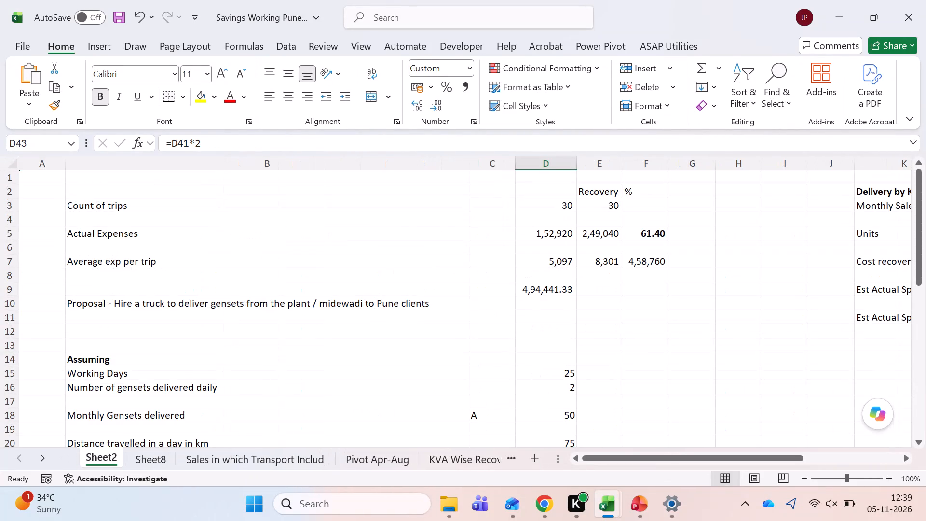
{"action": "key", "text": "ctrl+Page_Down"}
{"action": "key", "text": "ctrl+Page_Down"}
{"action": "key", "text": "ctrl+Page_Down"}
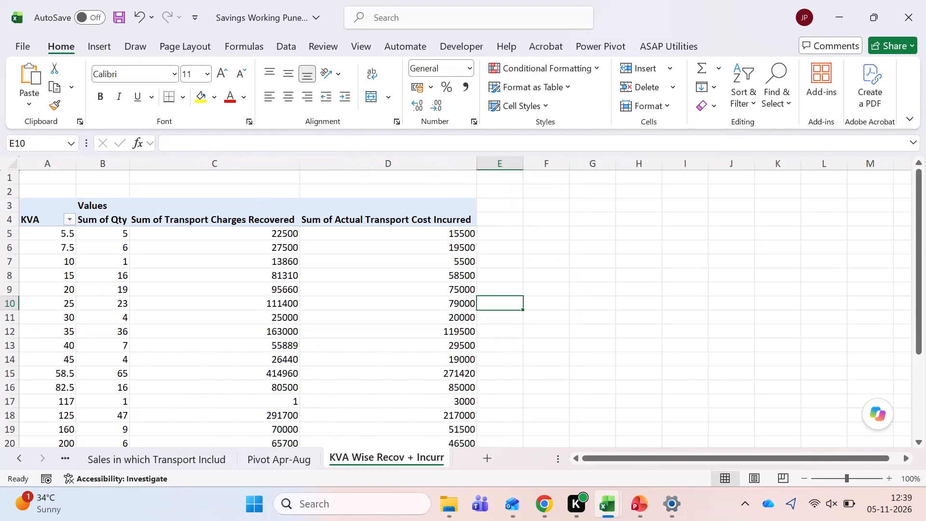
{"action": "key", "text": "ctrl+Page_Up"}
{"action": "key", "text": "Left"}
{"action": "key", "text": "Down"}
{"action": "key", "text": "Down"}
{"action": "key", "text": "Down"}
{"action": "key", "text": "Down"}
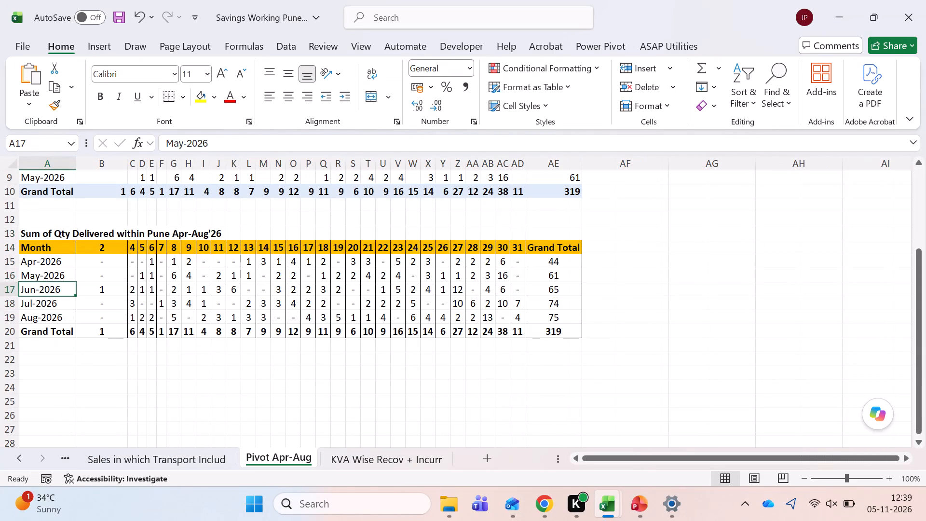
{"action": "key", "text": "Up"}
{"action": "key", "text": "Up"}
{"action": "key", "text": "Up"}
{"action": "key", "text": "Up"}
Save the Savings Working Pune workbook.
{"action": "key", "text": "ctrl+s"}
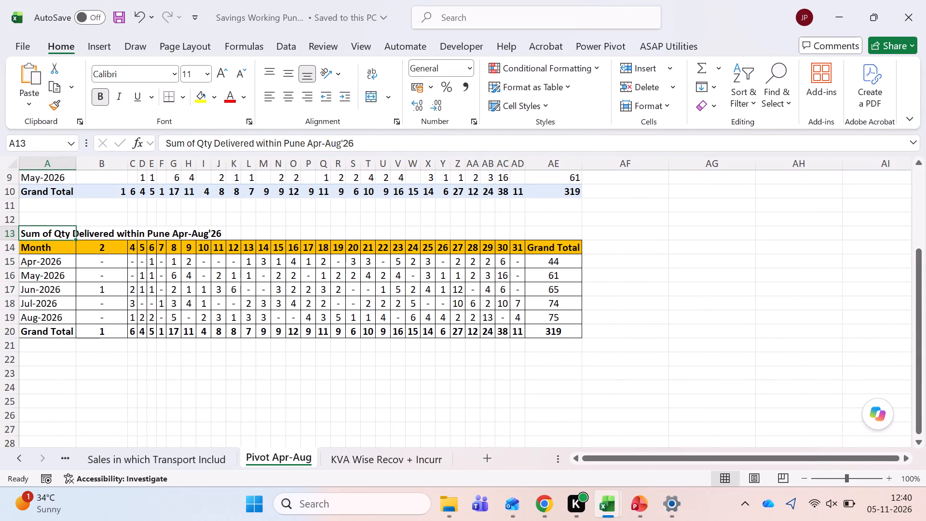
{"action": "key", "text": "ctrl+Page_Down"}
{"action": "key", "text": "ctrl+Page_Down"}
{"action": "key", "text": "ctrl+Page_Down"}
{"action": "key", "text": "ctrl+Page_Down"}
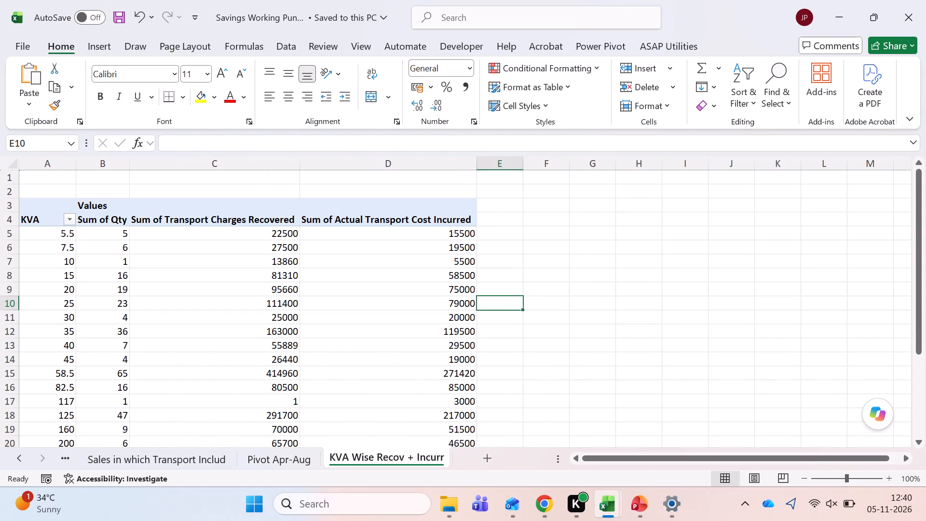
Open the Freight_Analysis Apr-Aug 2026.xlsx workbook from File Explorer.
{"action": "key", "text": "alt+Tab"}
{"action": "left_click", "coordinate": [452, 520]}
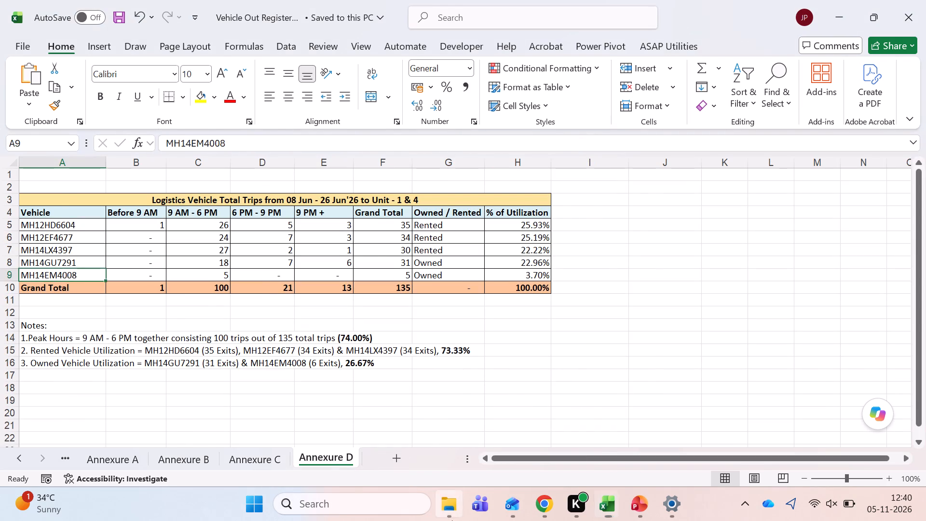
{"action": "double_click", "coordinate": [414, 252]}
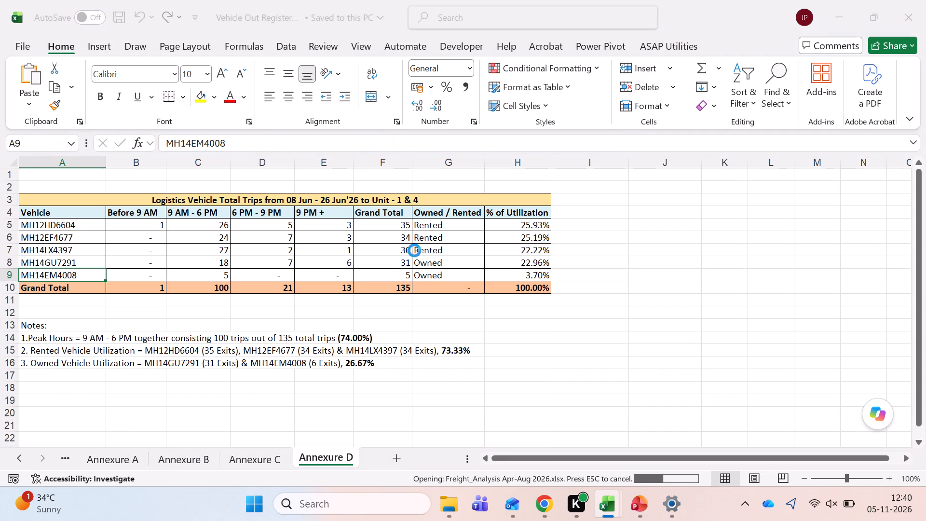
Remove the filters from the data on the "Sales Data Apr-Aug'26" sheet so every city is listed.
{"action": "key", "text": "ctrl+Page_Up"}
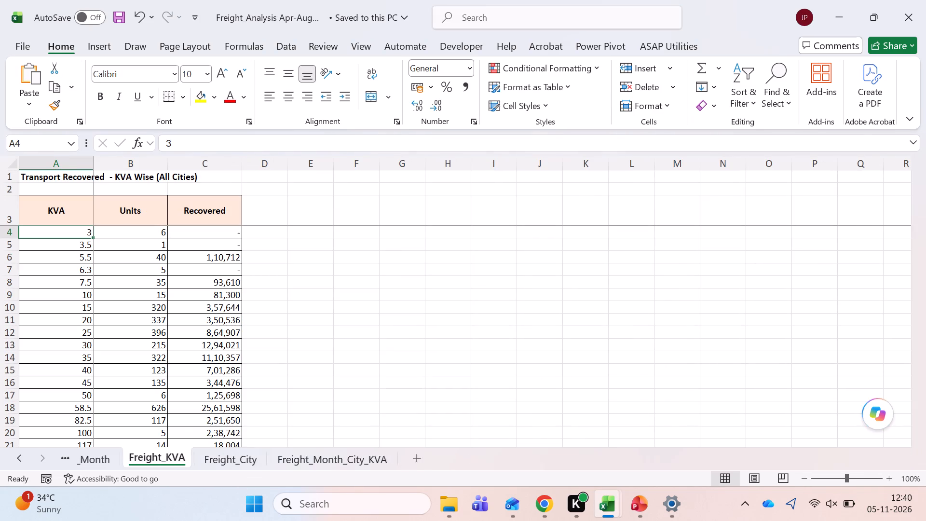
{"action": "key", "text": "ctrl+Page_Up"}
{"action": "key", "text": "ctrl+Page_Up"}
{"action": "key", "text": "ctrl+Page_Up"}
{"action": "key", "text": "ctrl+Page_Up"}
{"action": "key", "text": "ctrl+Page_Down"}
{"action": "key", "text": "ctrl+Page_Down"}
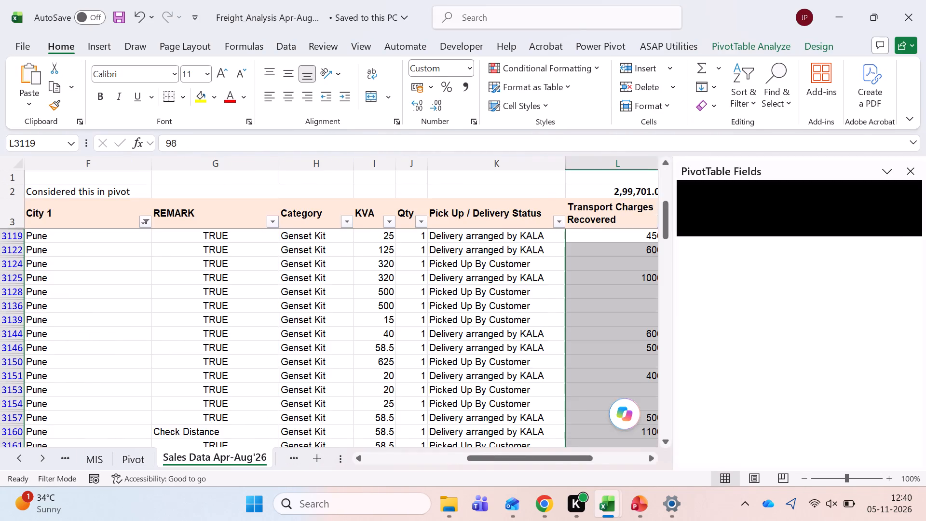
{"action": "key", "text": "ctrl+Left"}
{"action": "key", "text": "ctrl+Up"}
{"action": "key", "text": "ctrl+shift+l"}
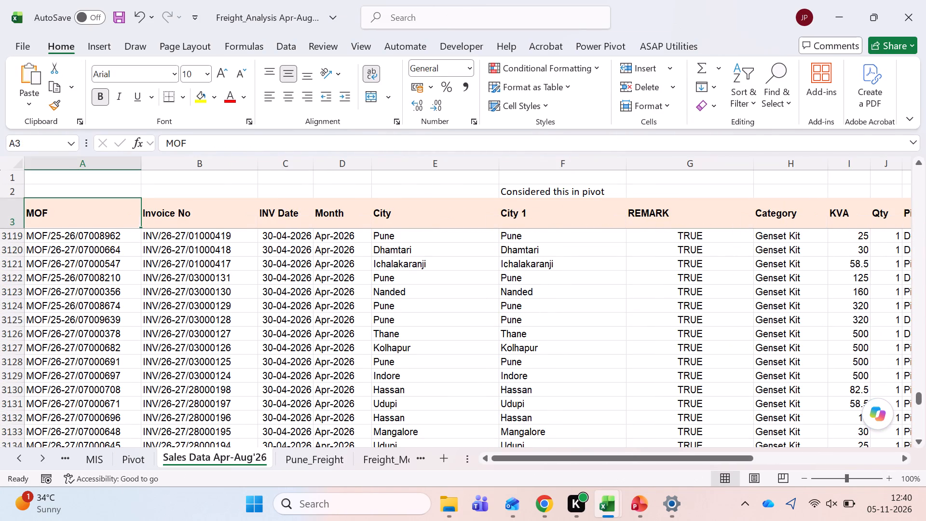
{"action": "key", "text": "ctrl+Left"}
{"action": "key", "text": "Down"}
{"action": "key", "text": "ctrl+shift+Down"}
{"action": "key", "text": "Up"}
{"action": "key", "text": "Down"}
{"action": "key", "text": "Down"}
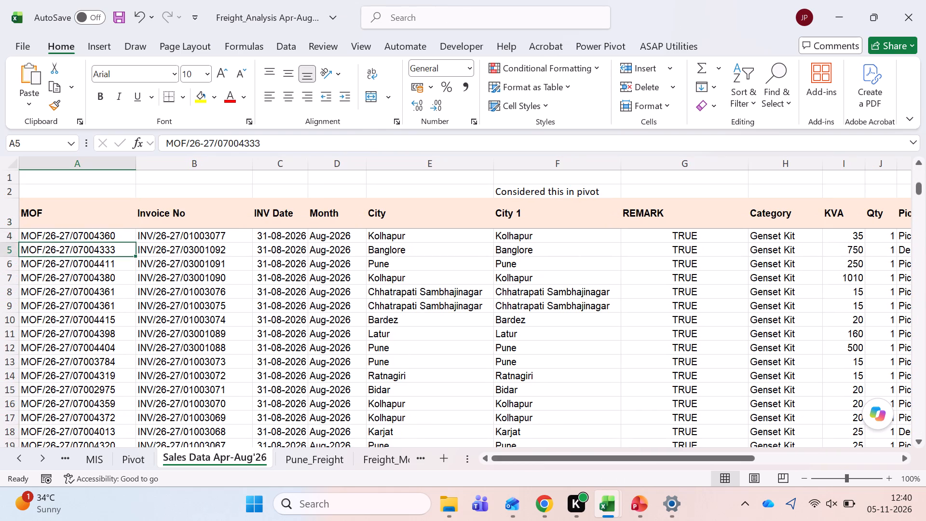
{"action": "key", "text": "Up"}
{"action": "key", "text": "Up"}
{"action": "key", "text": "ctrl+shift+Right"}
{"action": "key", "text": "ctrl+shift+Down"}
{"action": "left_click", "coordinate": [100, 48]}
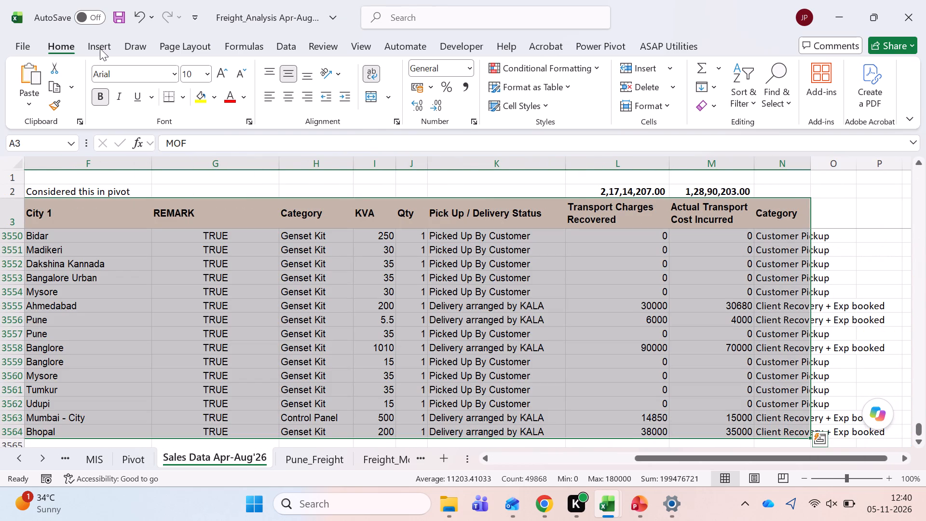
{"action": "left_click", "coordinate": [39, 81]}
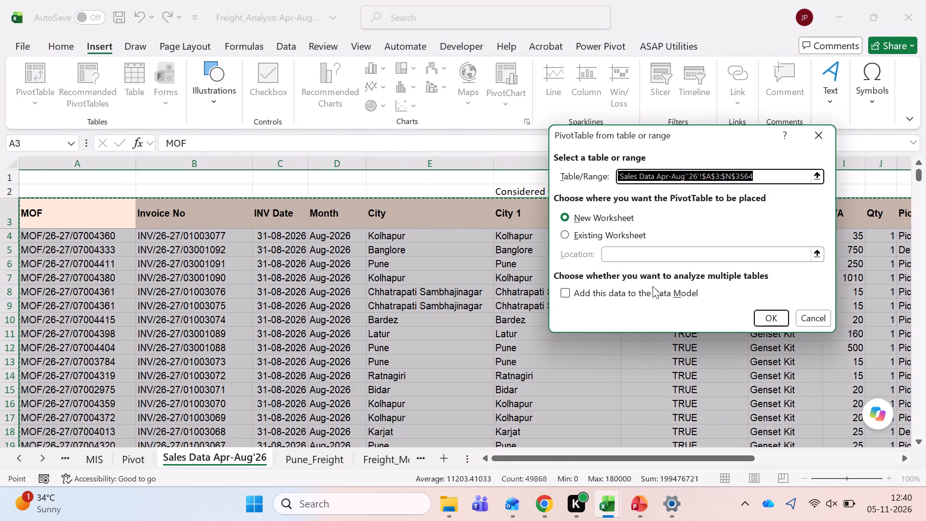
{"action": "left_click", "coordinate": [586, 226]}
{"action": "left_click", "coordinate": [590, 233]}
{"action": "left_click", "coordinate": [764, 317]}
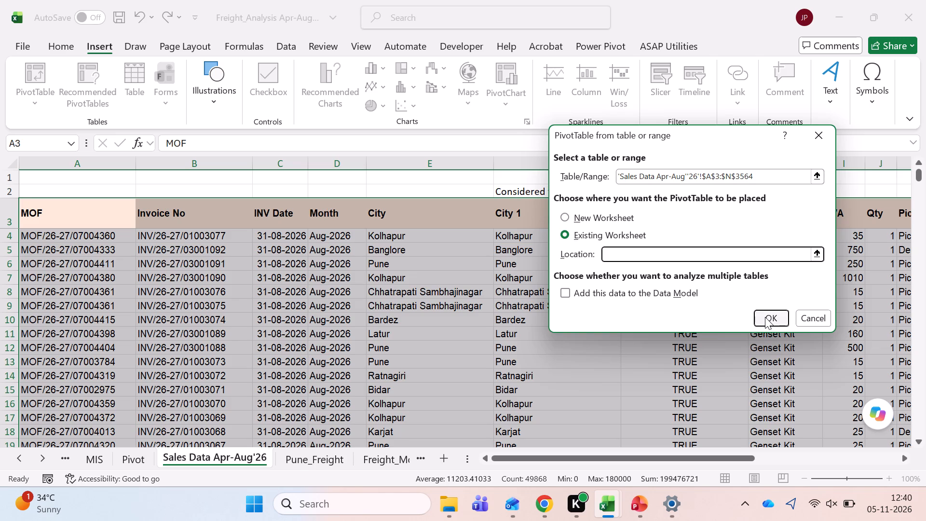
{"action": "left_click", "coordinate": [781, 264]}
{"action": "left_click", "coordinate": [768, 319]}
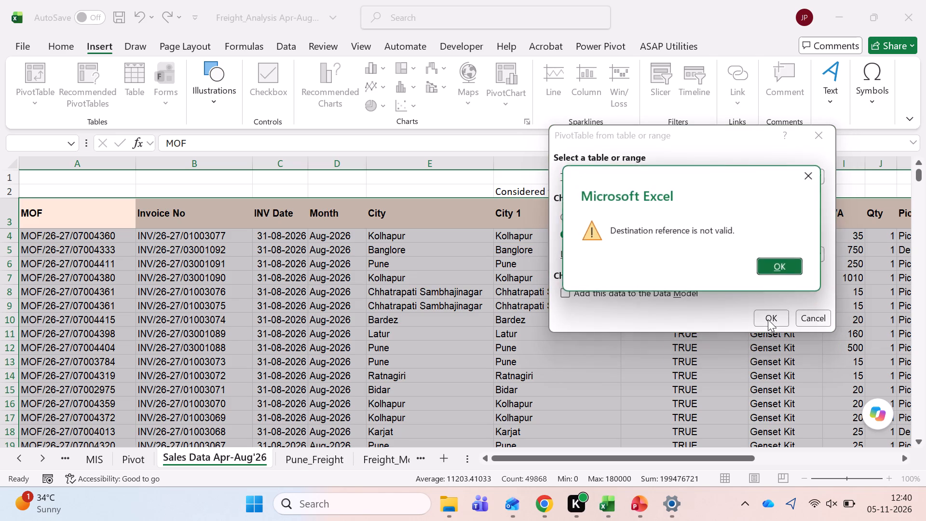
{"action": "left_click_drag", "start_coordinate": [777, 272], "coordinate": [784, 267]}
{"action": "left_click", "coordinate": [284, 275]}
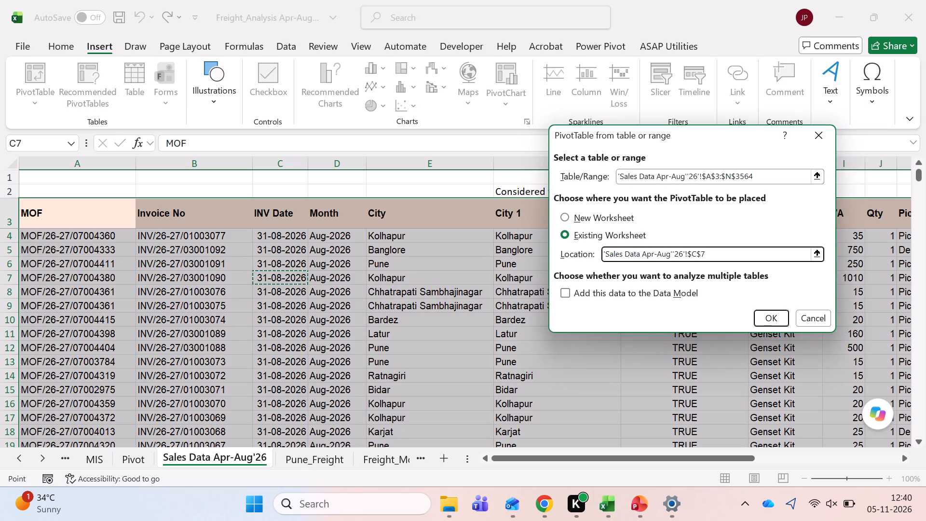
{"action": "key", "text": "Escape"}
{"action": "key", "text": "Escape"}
Insert a PivotTable on a new worksheet from the full sales data table, columns MOF through the last Category.
{"action": "left_click", "coordinate": [155, 185]}
{"action": "key", "text": "ctrl+Left"}
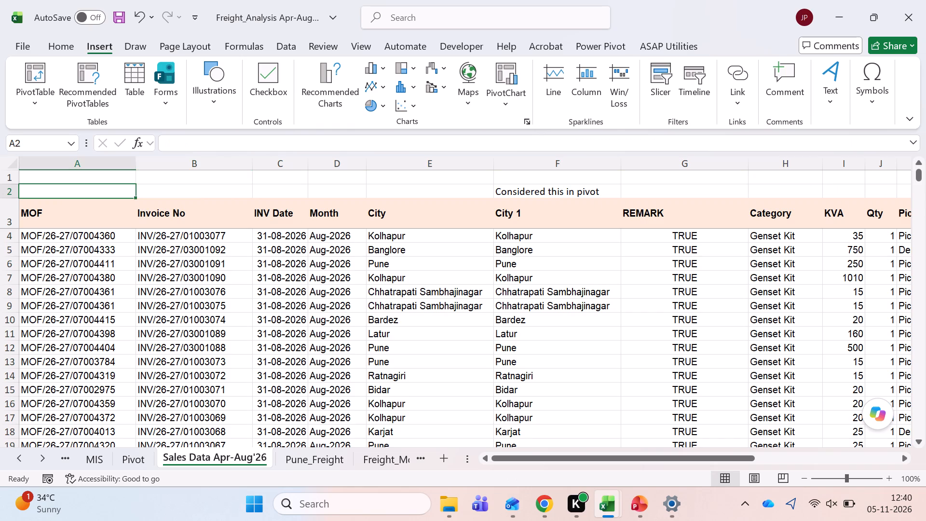
{"action": "key", "text": "ctrl+Left"}
{"action": "key", "text": "Down"}
{"action": "key", "text": "ctrl+shift+Right"}
{"action": "key", "text": "ctrl+shift+Down"}
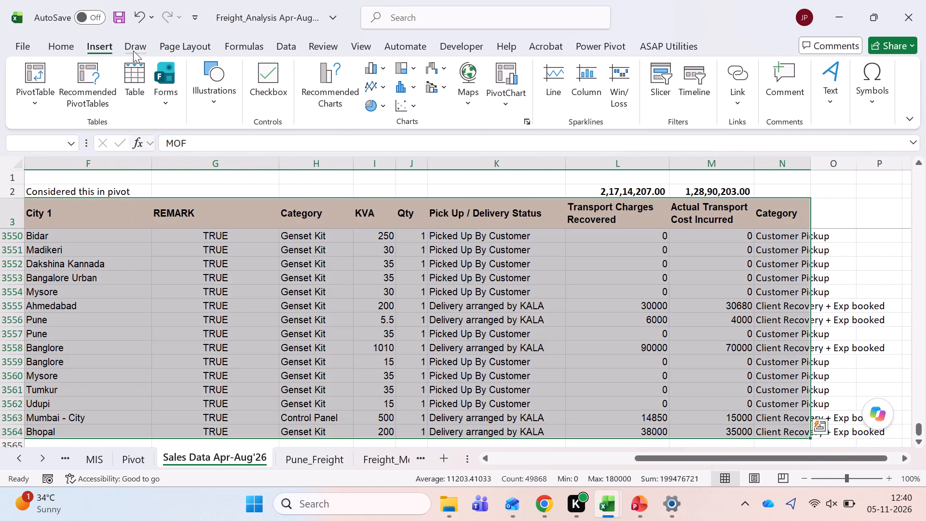
{"action": "left_click", "coordinate": [31, 76]}
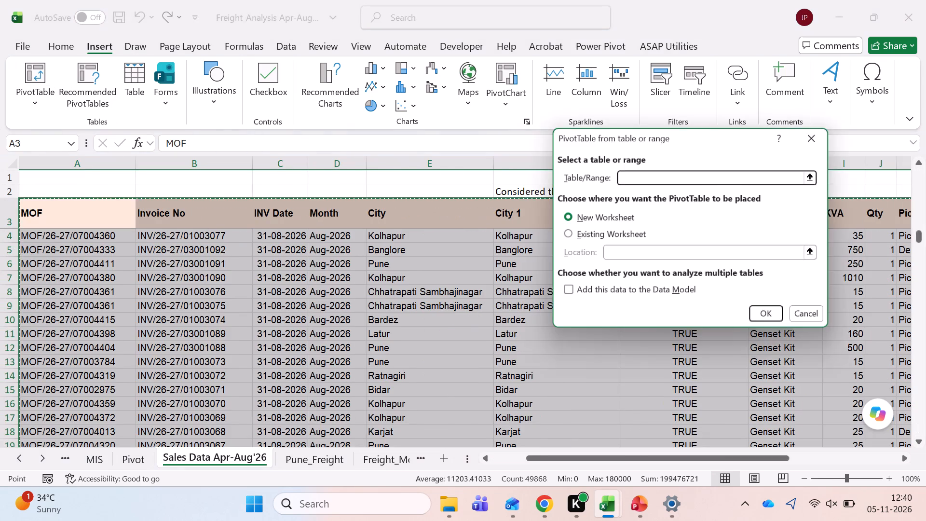
{"action": "left_click", "coordinate": [763, 319]}
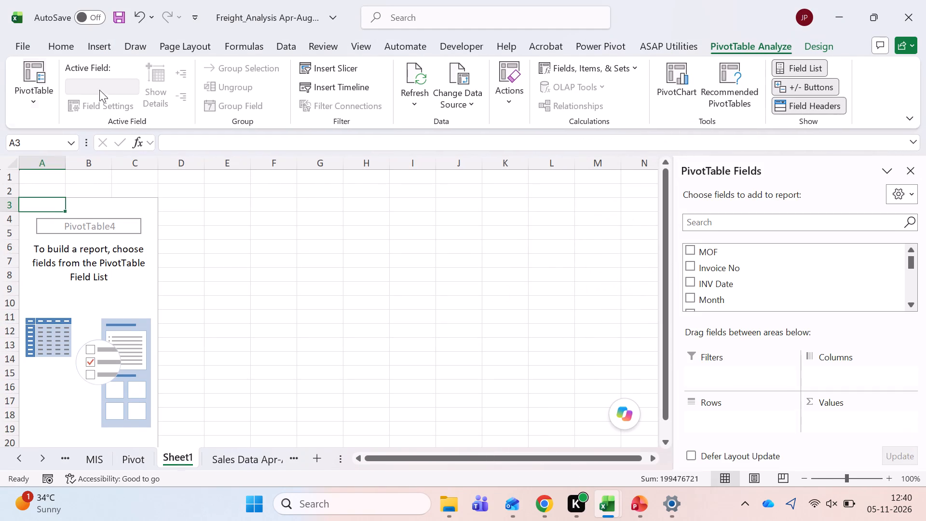
Enable the classic PivotTable layout in the new PivotTable's options.
{"action": "left_click", "coordinate": [31, 97]}
{"action": "left_click", "coordinate": [76, 172]}
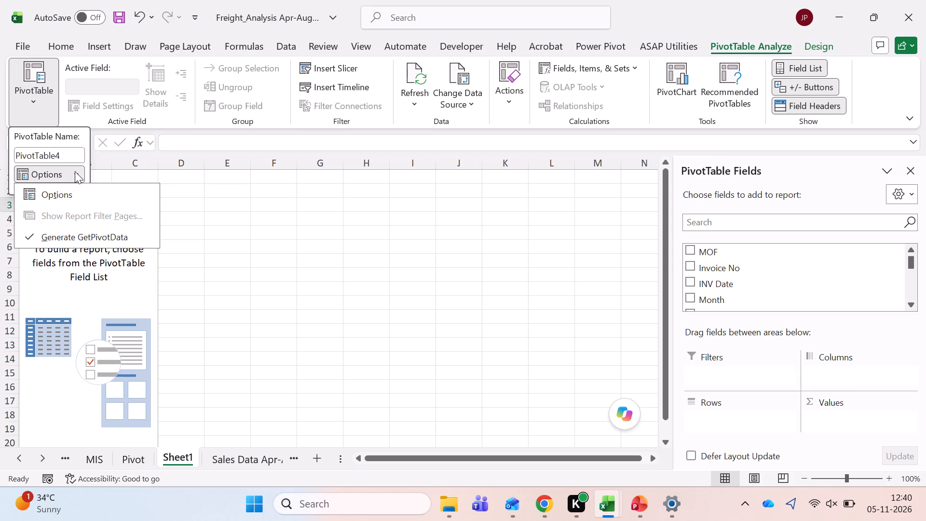
{"action": "left_click", "coordinate": [84, 192]}
{"action": "left_click", "coordinate": [787, 84]}
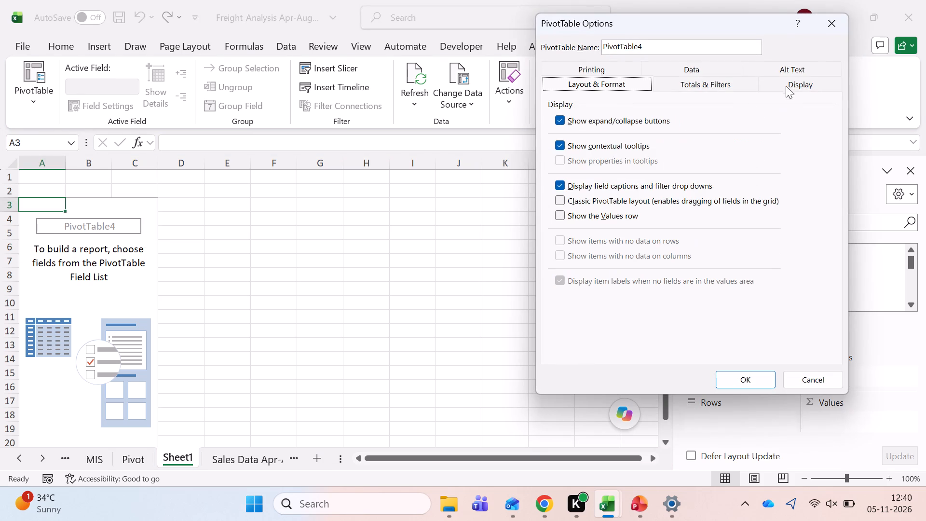
{"action": "left_click", "coordinate": [618, 196]}
{"action": "left_click", "coordinate": [738, 374]}
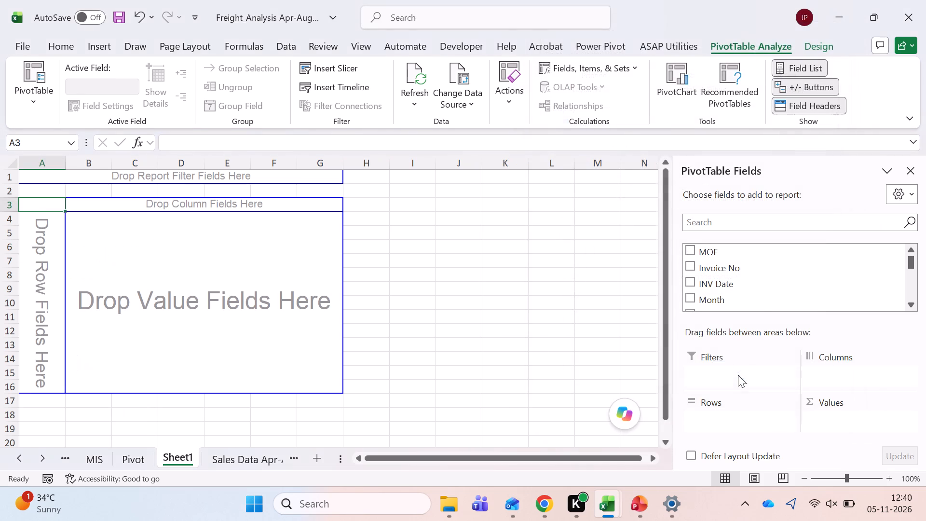
Add the Month field to the PivotTable's rows.
{"action": "left_click", "coordinate": [689, 299]}
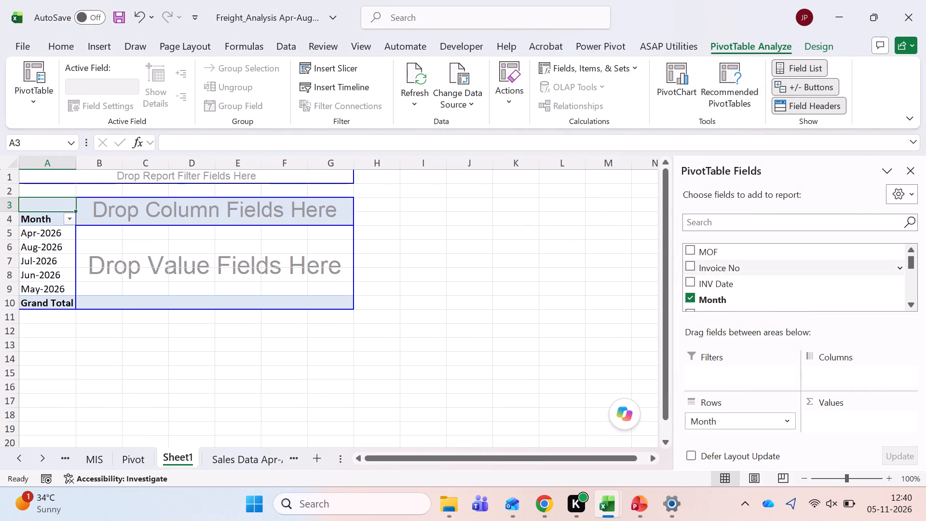
Look through the PivotTable's field list to see which fields the sales data offers.
{"action": "triple_click", "coordinate": [912, 302]}
{"action": "triple_click", "coordinate": [912, 302]}
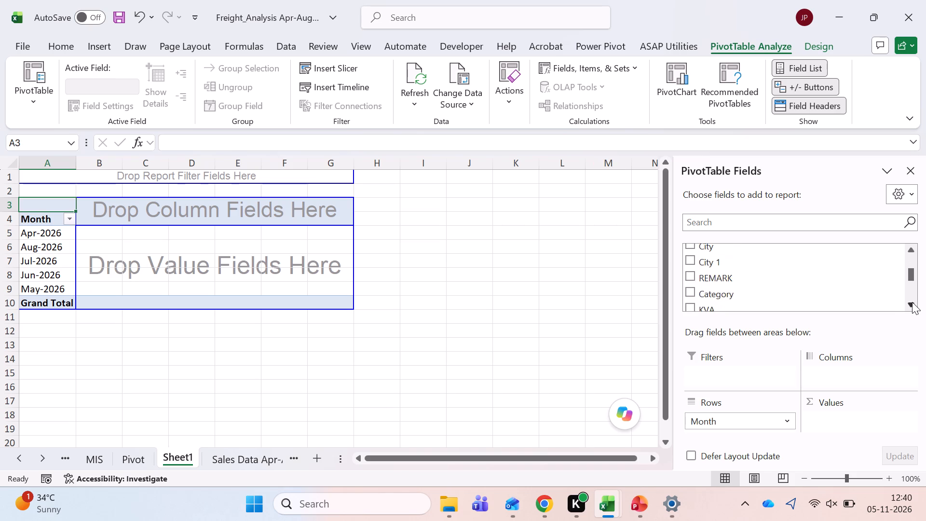
{"action": "triple_click", "coordinate": [912, 302]}
{"action": "double_click", "coordinate": [912, 302]}
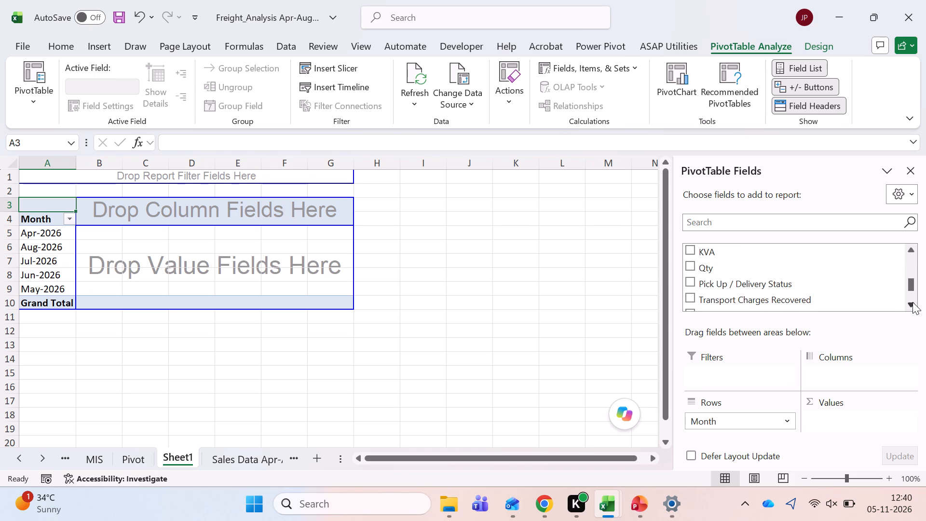
{"action": "left_click", "coordinate": [912, 302]}
{"action": "left_click", "coordinate": [912, 302]}
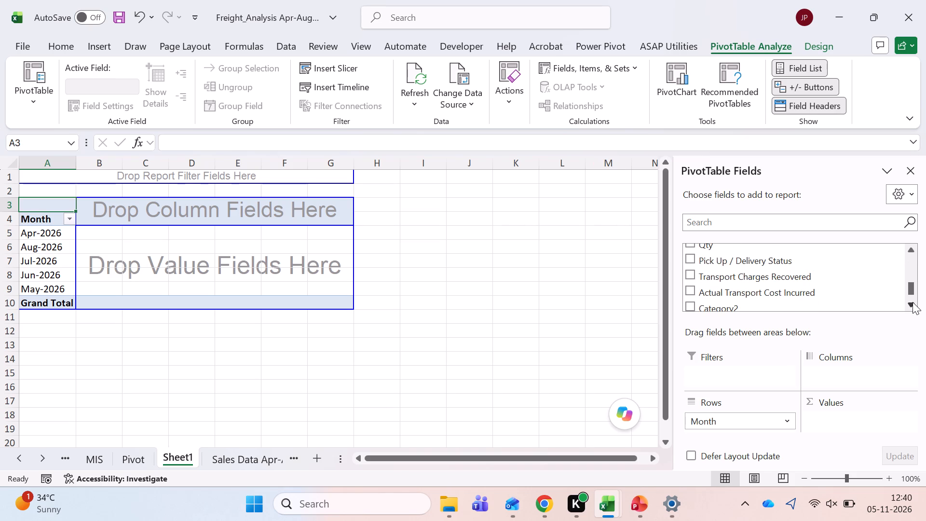
{"action": "left_click", "coordinate": [912, 302]}
{"action": "triple_click", "coordinate": [912, 302]}
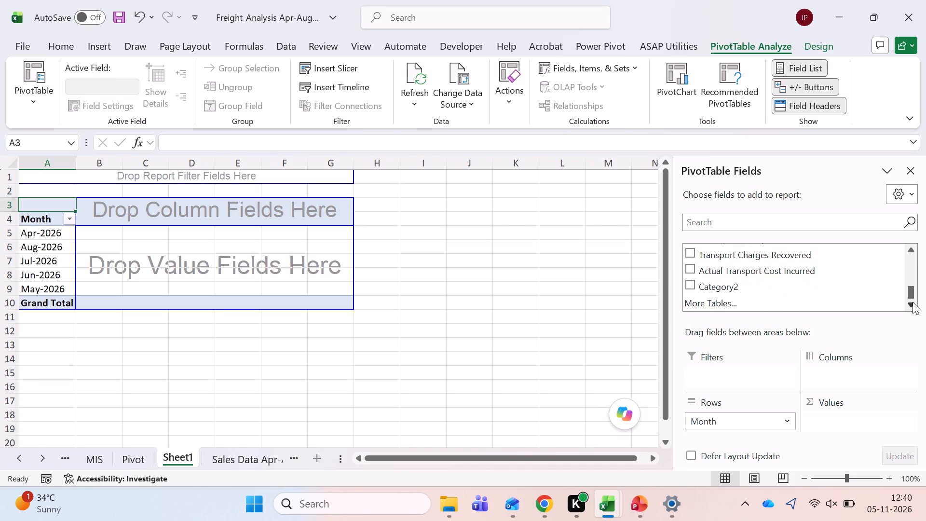
{"action": "left_click", "coordinate": [911, 250]}
{"action": "left_click", "coordinate": [911, 249]}
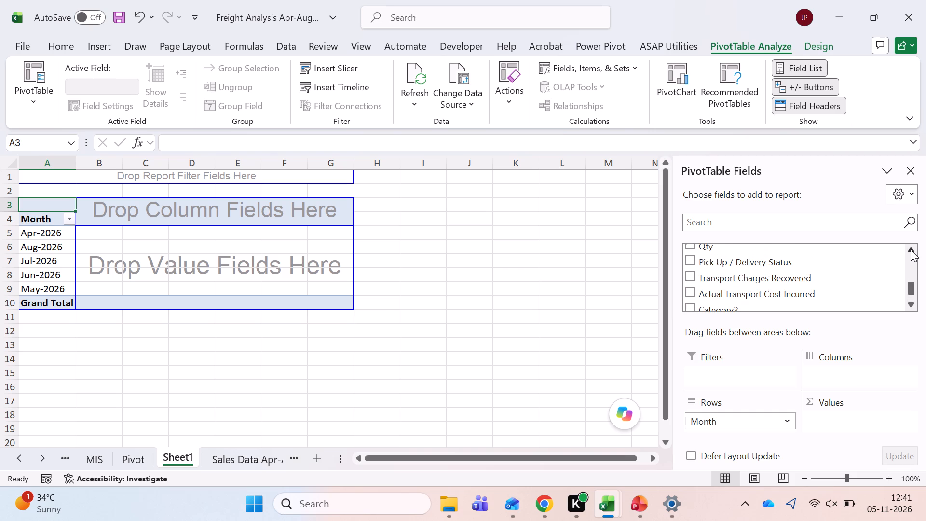
{"action": "triple_click", "coordinate": [911, 249]}
{"action": "left_click", "coordinate": [911, 249]}
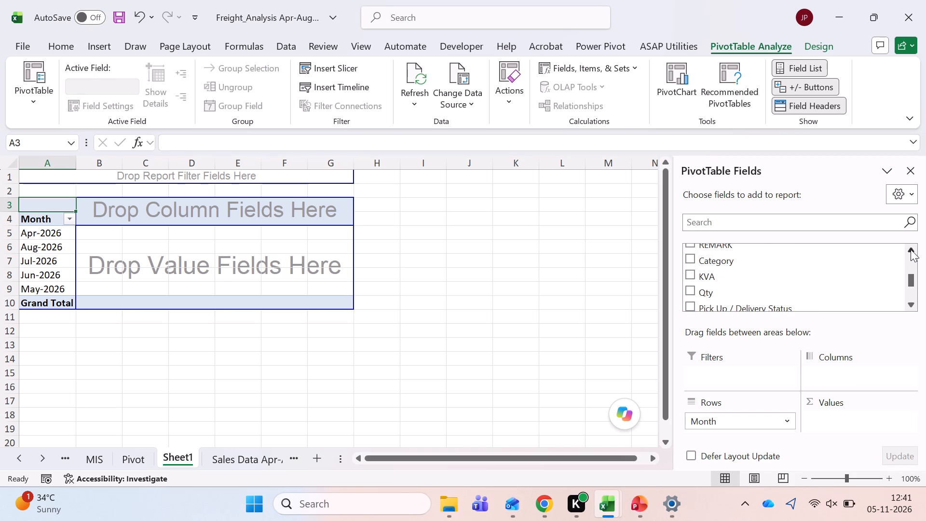
{"action": "left_click", "coordinate": [911, 241]}
{"action": "triple_click", "coordinate": [913, 258]}
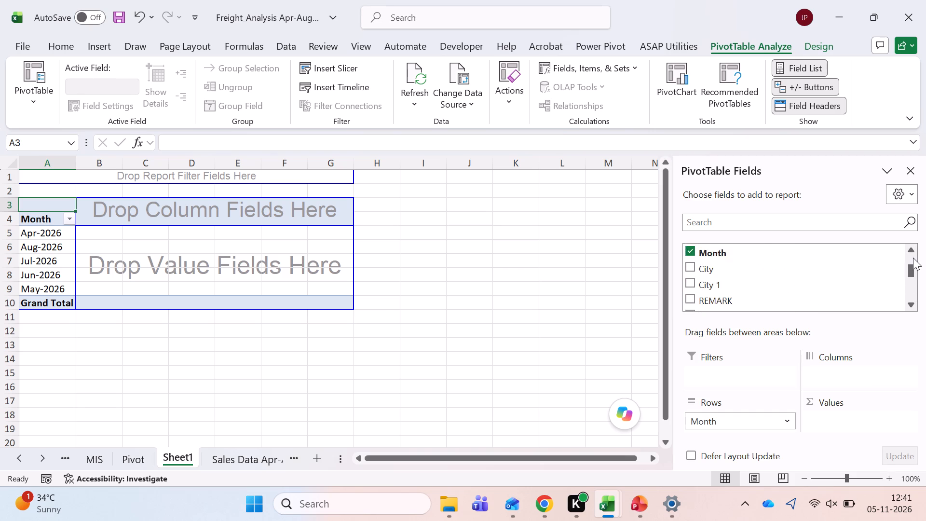
Examine the column headers on the "Sales Data Apr-Aug'26" sheet and browse the workbook's other sheets for a suitable data source.
{"action": "left_click", "coordinate": [240, 451]}
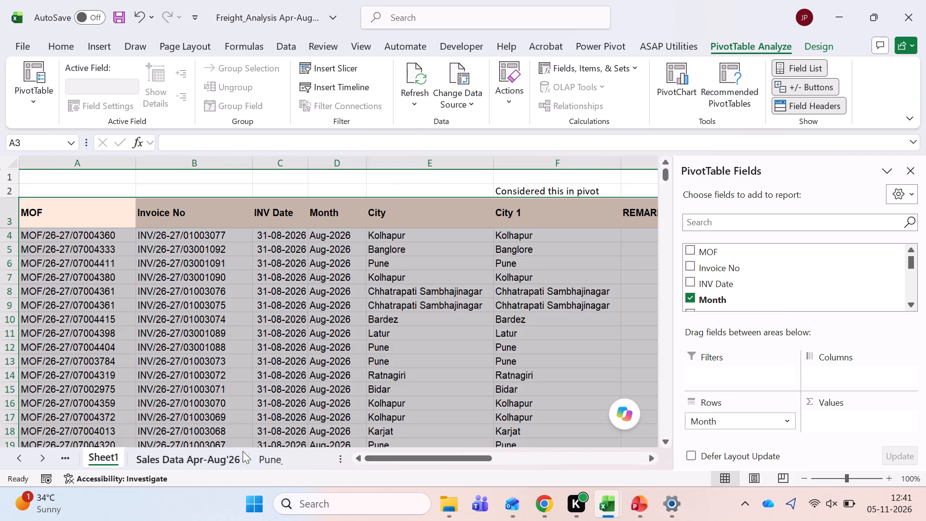
{"action": "key", "text": "Right"}
{"action": "key", "text": "ctrl+Right"}
{"action": "key", "text": "Left"}
{"action": "key", "text": "ctrl+Page_Down"}
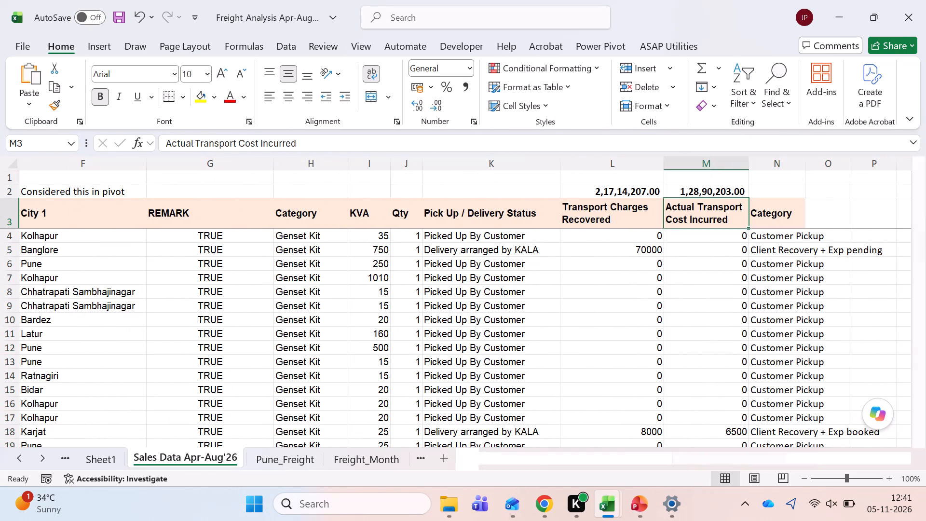
{"action": "key", "text": "ctrl+Page_Down"}
{"action": "key", "text": "ctrl+Page_Down"}
{"action": "key", "text": "ctrl+Page_Down"}
{"action": "key", "text": "ctrl+Page_Down"}
{"action": "key", "text": "ctrl+Page_Down"}
{"action": "key", "text": "ctrl+Page_Down"}
{"action": "key", "text": "ctrl+Page_Down"}
{"action": "key", "text": "ctrl+Page_Up"}
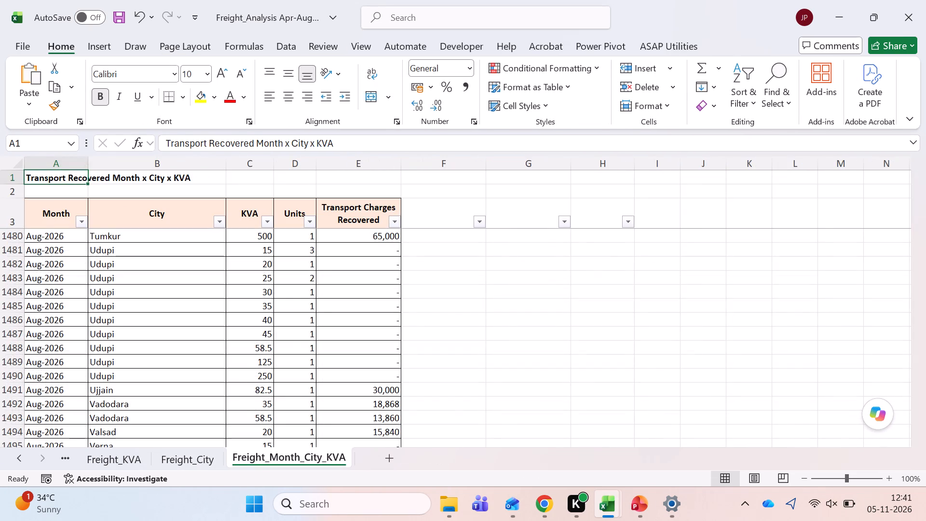
{"action": "key", "text": "ctrl+Page_Up"}
{"action": "key", "text": "ctrl+Page_Up"}
{"action": "key", "text": "ctrl+Page_Up"}
{"action": "key", "text": "ctrl+Page_Up"}
{"action": "key", "text": "ctrl+Page_Up"}
{"action": "key", "text": "ctrl+Page_Up"}
{"action": "key", "text": "ctrl+Page_Up"}
{"action": "key", "text": "ctrl+Page_Up"}
{"action": "key", "text": "ctrl+Page_Up"}
{"action": "key", "text": "ctrl+Page_Up"}
{"action": "key", "text": "ctrl+Page_Up"}
{"action": "key", "text": "ctrl+Page_Up"}
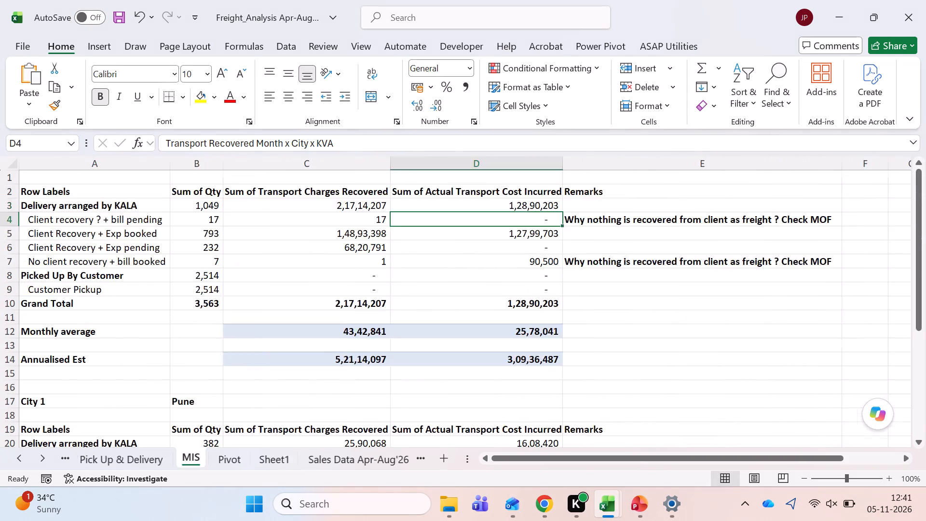
{"action": "key", "text": "ctrl+Page_Up"}
{"action": "key", "text": "ctrl+Page_Up"}
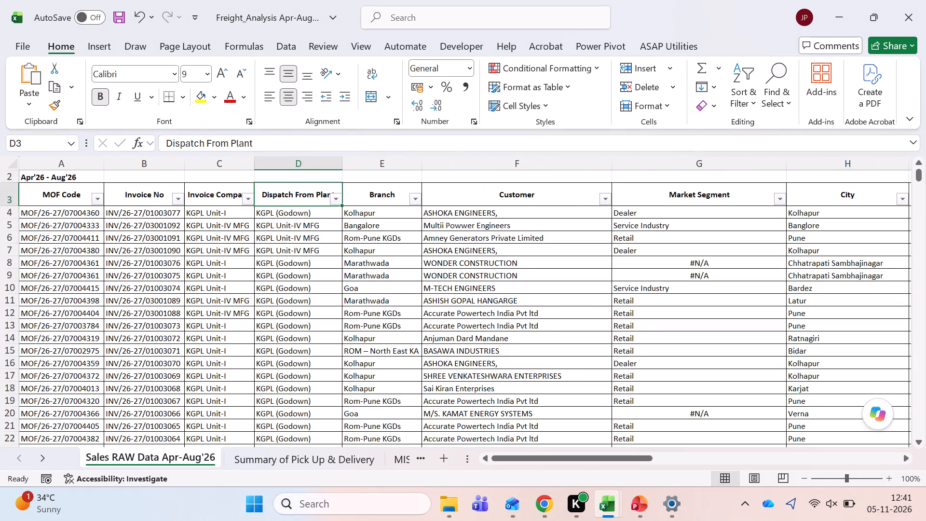
{"action": "key", "text": "ctrl+Page_Down"}
{"action": "key", "text": "ctrl+Page_Down"}
{"action": "key", "text": "ctrl+Page_Down"}
{"action": "key", "text": "ctrl+Page_Down"}
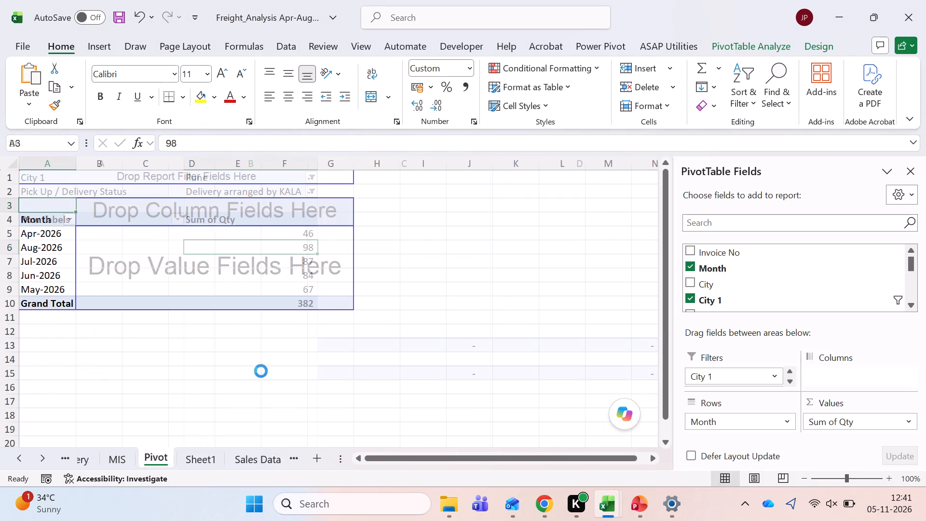
Delete the Sheet1 worksheet that holds the new month-wise PivotTable.
{"action": "right_click", "coordinate": [182, 453]}
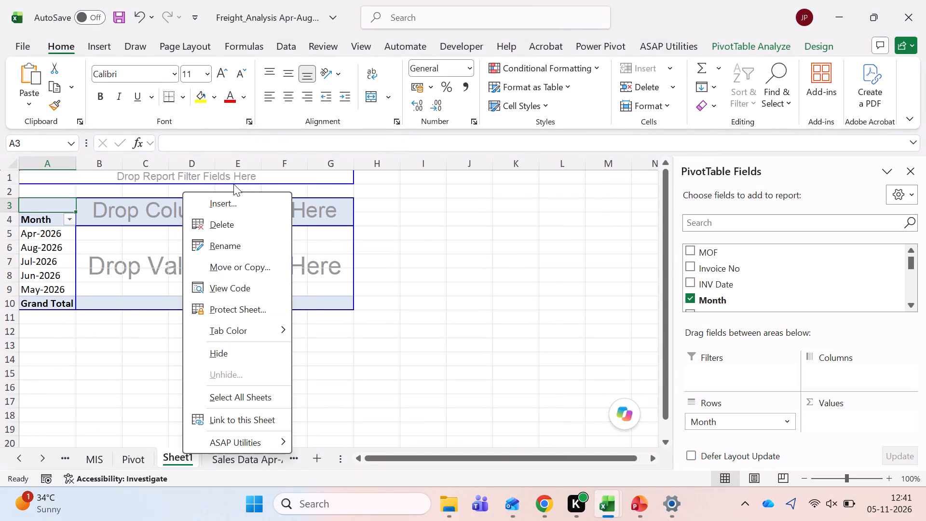
{"action": "left_click", "coordinate": [231, 233]}
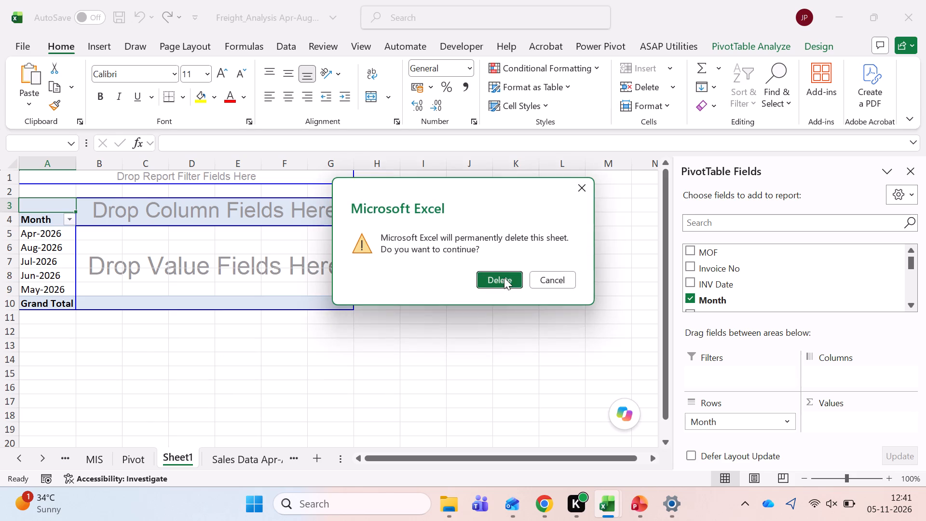
{"action": "left_click", "coordinate": [503, 277]}
Review the monthly City Pune breakup on the "Summary of Pick Up & Delivery" sheet.
{"action": "key", "text": "ctrl+Page_Up"}
{"action": "key", "text": "ctrl+Page_Up"}
{"action": "key", "text": "ctrl+Page_Up"}
{"action": "key", "text": "ctrl+Page_Up"}
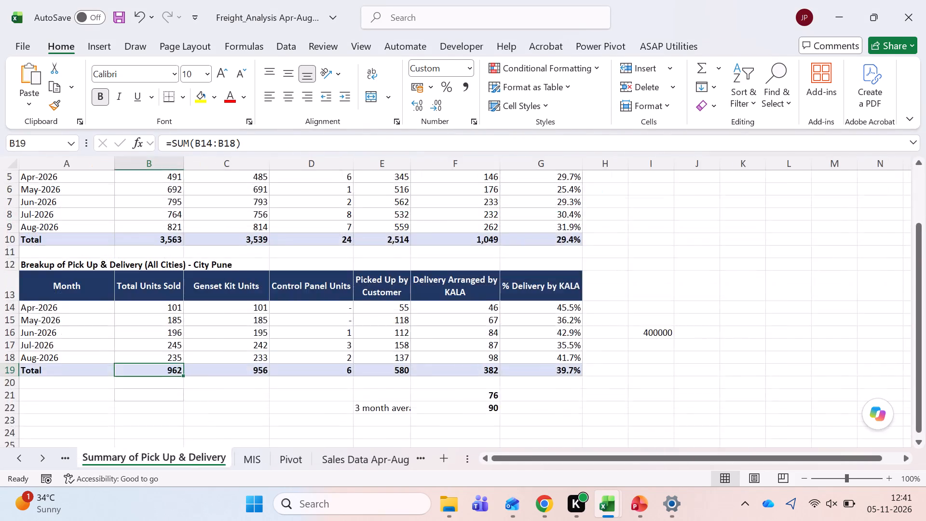
{"action": "key", "text": "ctrl+Page_Up"}
{"action": "key", "text": "ctrl+Page_Down"}
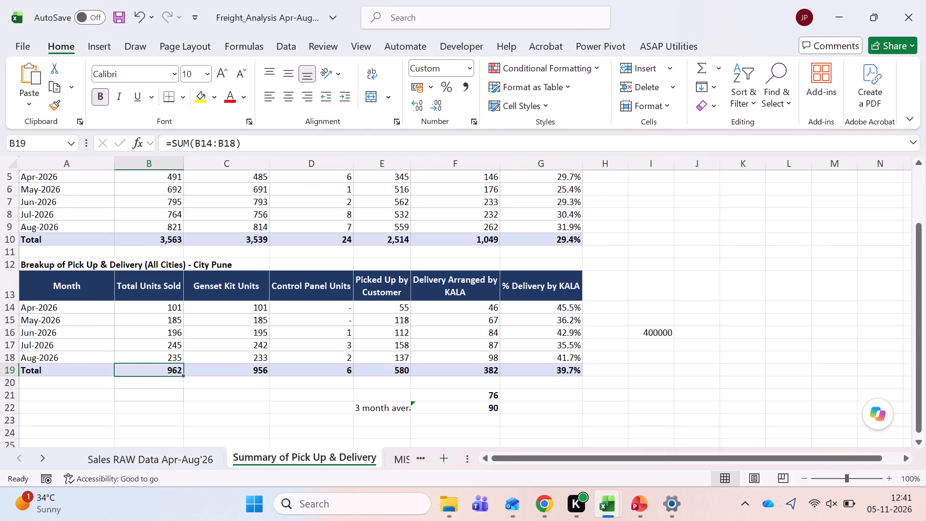
{"action": "key", "text": "Down"}
{"action": "key", "text": "Up"}
{"action": "key", "text": "Up"}
{"action": "key", "text": "Up"}
{"action": "key", "text": "Up"}
{"action": "key", "text": "Right"}
{"action": "key", "text": "Right"}
{"action": "key", "text": "Right"}
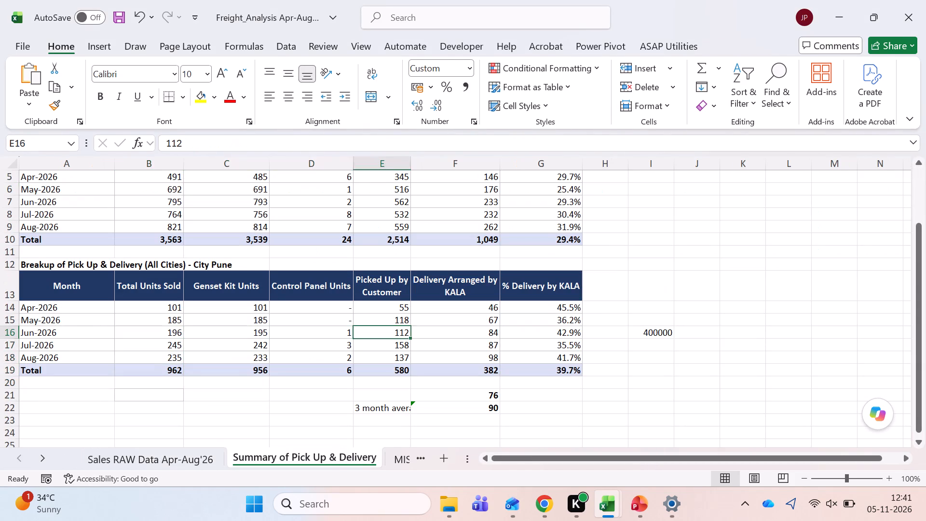
{"action": "key", "text": "Right"}
{"action": "key", "text": "Left"}
Examine the column headers on the "Sales RAW Data Apr-Aug'26" sheet, from MOF Code across to Actual Sales Cost to Customer.
{"action": "key", "text": "ctrl+Page_Down"}
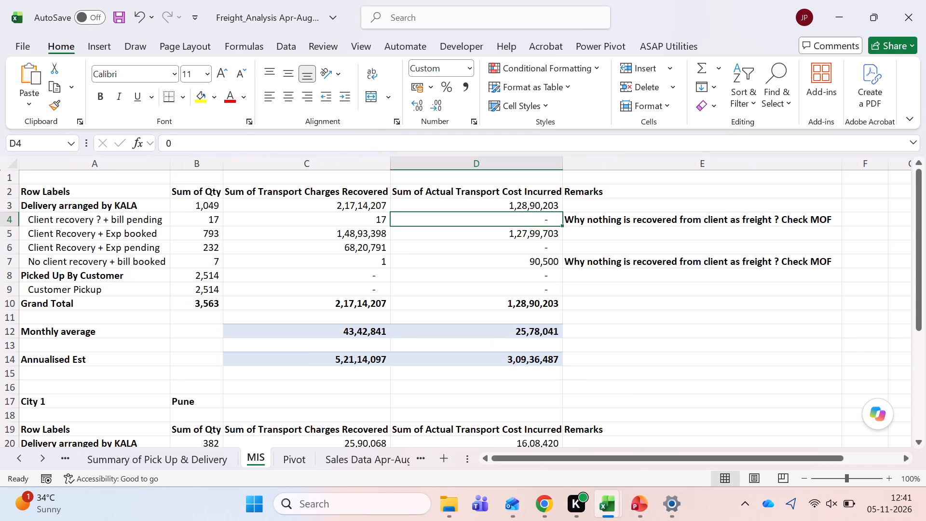
{"action": "key", "text": "ctrl+Page_Down"}
{"action": "key", "text": "ctrl+Page_Up"}
{"action": "key", "text": "ctrl+Page_Up"}
{"action": "key", "text": "ctrl+Page_Up"}
{"action": "key", "text": "ctrl+Page_Up"}
{"action": "key", "text": "ctrl+Page_Up"}
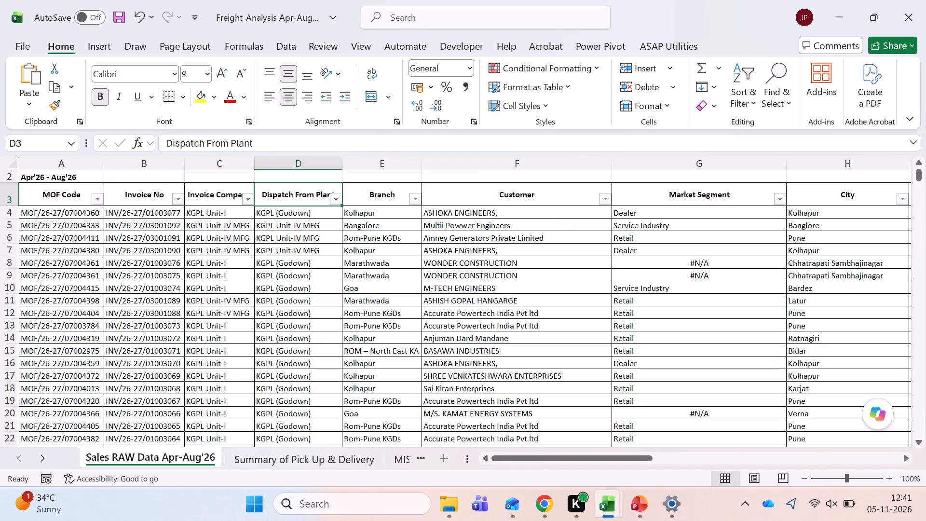
{"action": "key", "text": "ctrl+Page_Up"}
{"action": "key", "text": "ctrl+Page_Up"}
{"action": "key", "text": "ctrl+Left"}
{"action": "key", "text": "ctrl+Left"}
{"action": "key", "text": "ctrl+Left"}
{"action": "key", "text": "Up"}
{"action": "key", "text": "Up"}
{"action": "key", "text": "Down"}
{"action": "key", "text": "Down"}
{"action": "key", "text": "Down"}
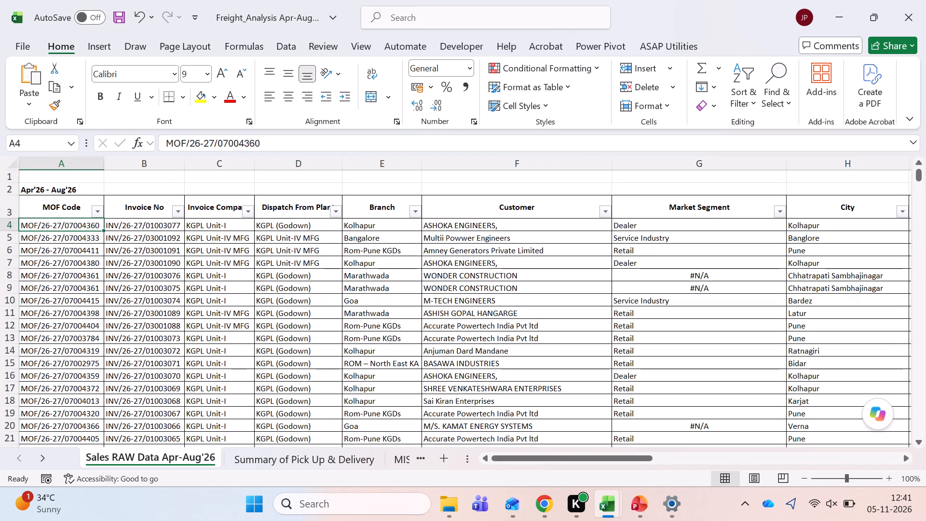
{"action": "key", "text": "Up"}
{"action": "key", "text": "Right"}
{"action": "key", "text": "Right"}
{"action": "key", "text": "Right"}
{"action": "key", "text": "Right"}
{"action": "key", "text": "Right"}
{"action": "key", "text": "Right"}
{"action": "key", "text": "Right"}
{"action": "key", "text": "Right"}
{"action": "key", "text": "Right"}
{"action": "key", "text": "Right"}
{"action": "key", "text": "Right"}
{"action": "key", "text": "Right"}
{"action": "key", "text": "Right"}
{"action": "key", "text": "Right"}
{"action": "key", "text": "Right"}
{"action": "key", "text": "Right"}
{"action": "key", "text": "Right"}
{"action": "key", "text": "Right"}
{"action": "key", "text": "Right"}
{"action": "key", "text": "Right"}
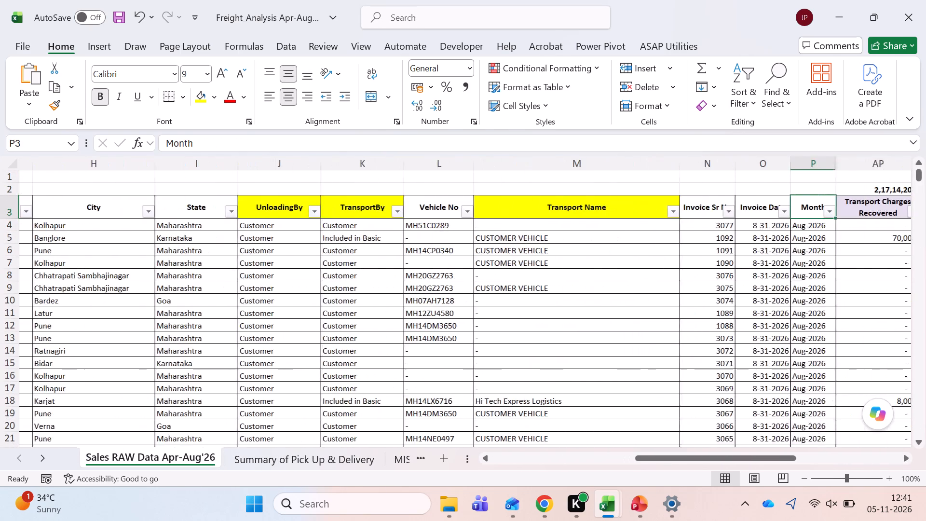
{"action": "key", "text": "ctrl+Right"}
{"action": "key", "text": "Left"}
{"action": "key", "text": "Left"}
{"action": "key", "text": "Right"}
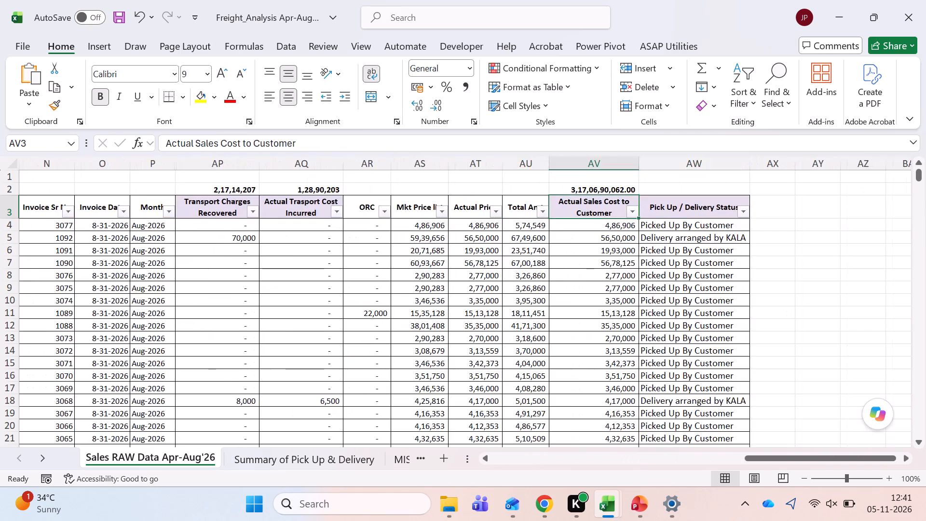
Inspect the formula behind the Actual Sales Cost to Customer column in the raw sales data.
{"action": "key", "text": "Down"}
{"action": "key", "text": "F2"}
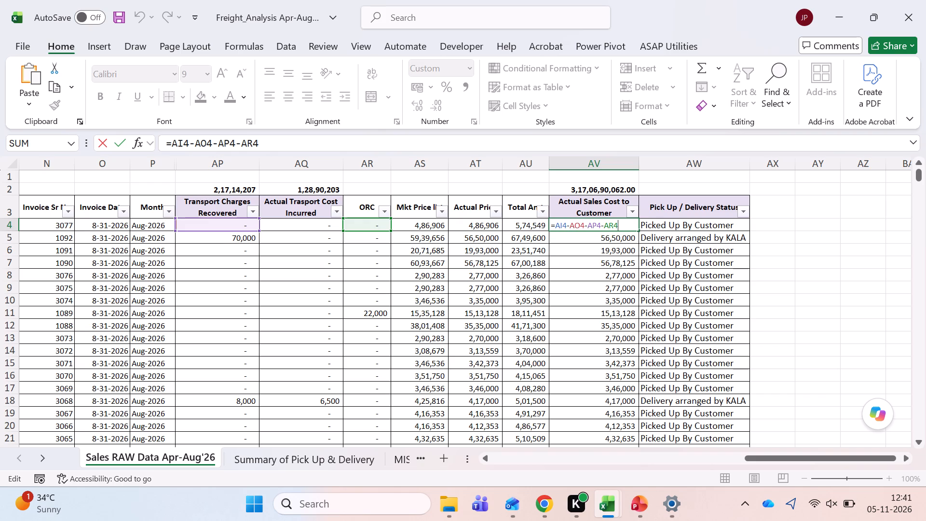
{"action": "key", "text": "Escape"}
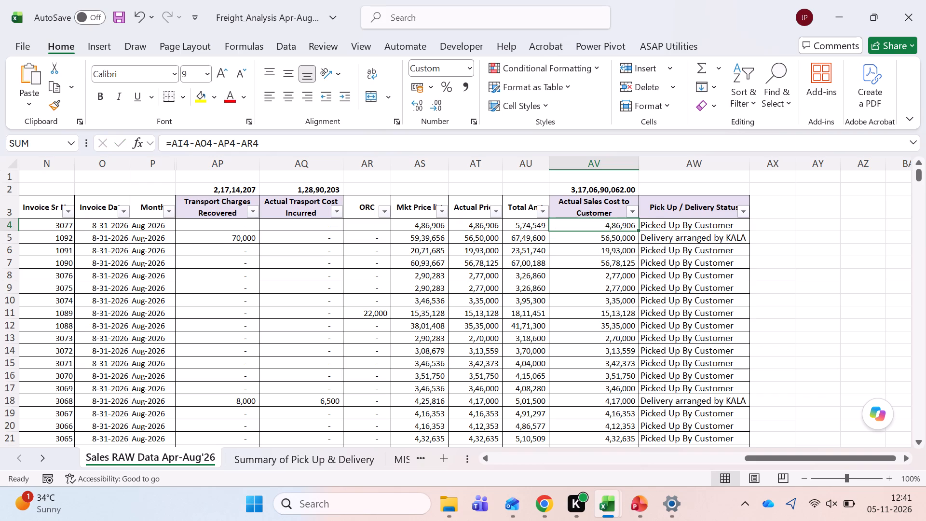
{"action": "key", "text": "F2"}
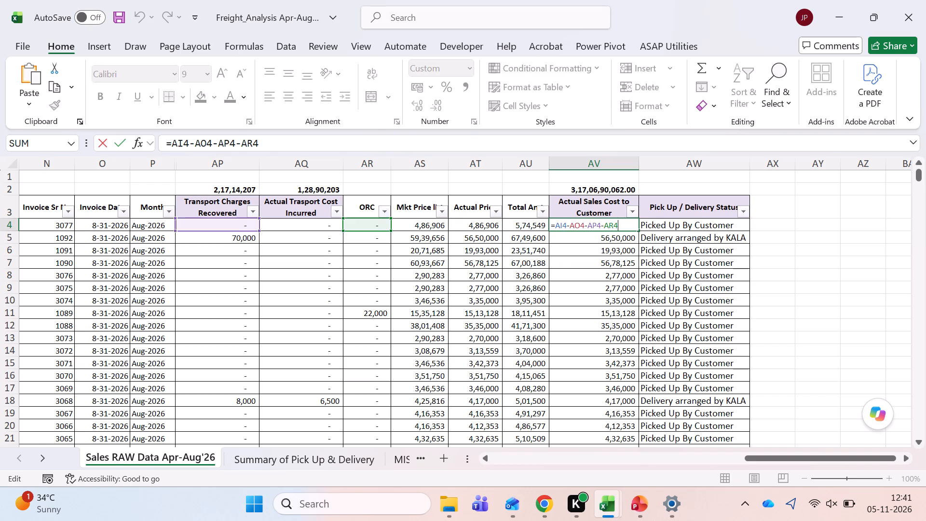
{"action": "key", "text": "Escape"}
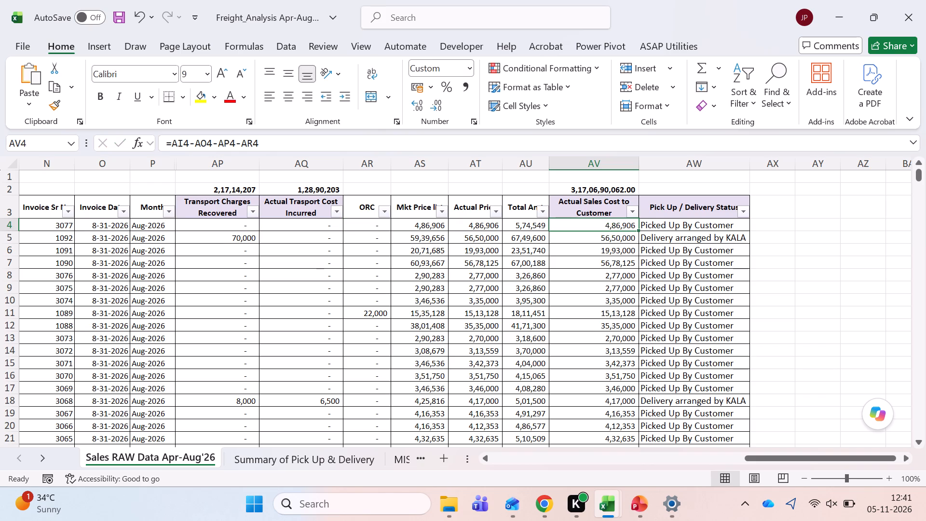
{"action": "key", "text": "Up"}
{"action": "key", "text": "F2"}
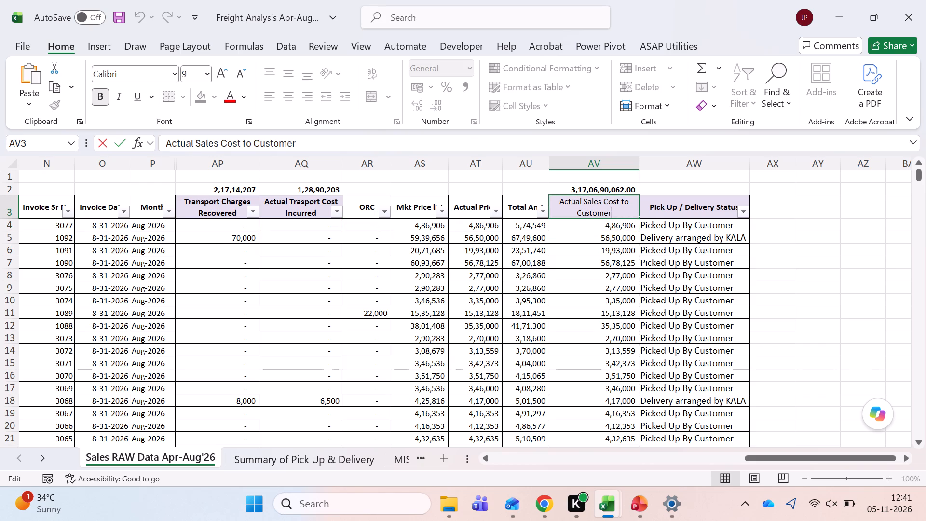
{"action": "key", "text": "Escape"}
{"action": "key", "text": "F2"}
{"action": "key", "text": "Escape"}
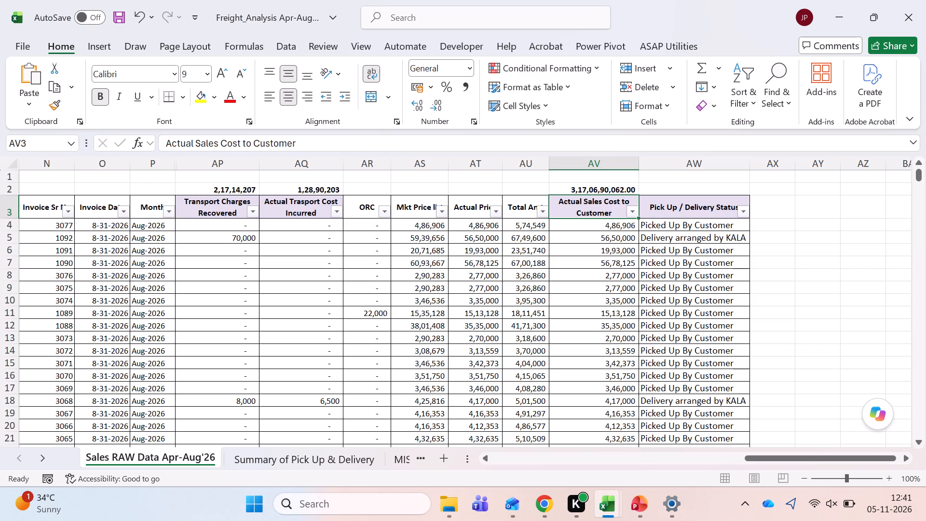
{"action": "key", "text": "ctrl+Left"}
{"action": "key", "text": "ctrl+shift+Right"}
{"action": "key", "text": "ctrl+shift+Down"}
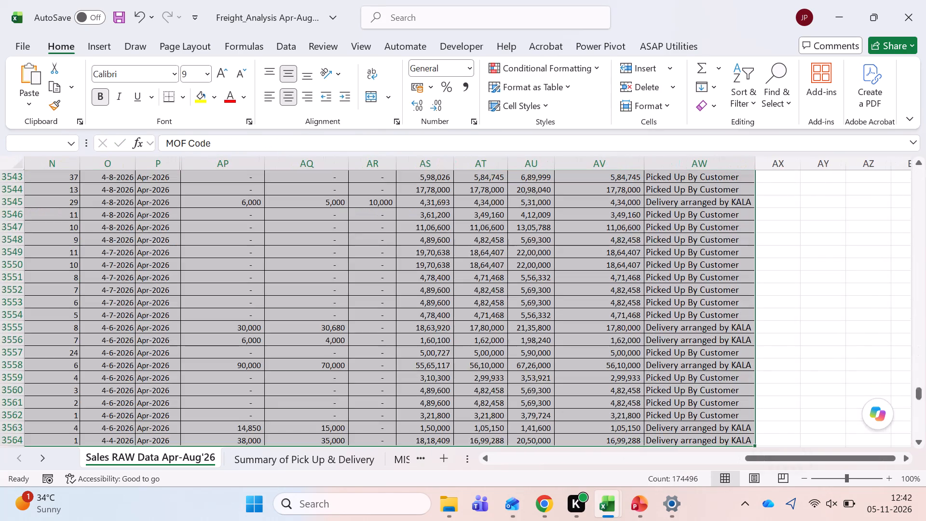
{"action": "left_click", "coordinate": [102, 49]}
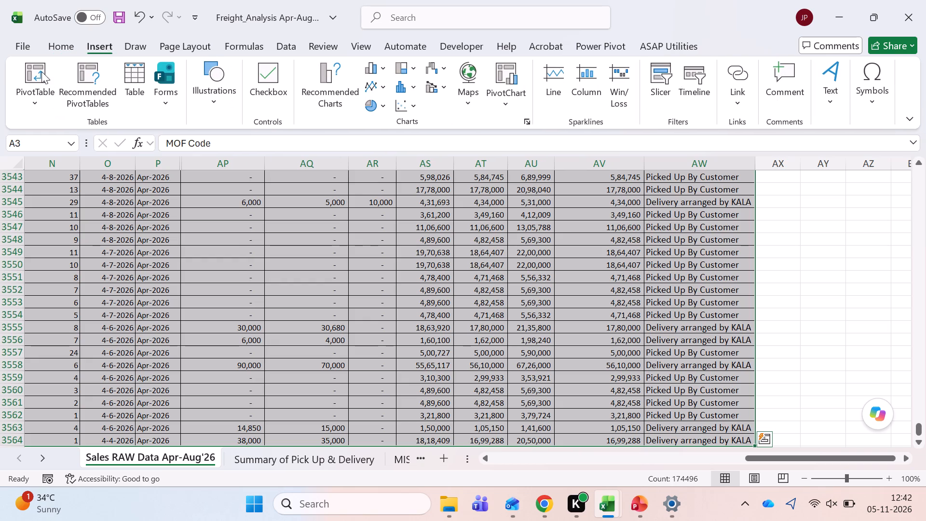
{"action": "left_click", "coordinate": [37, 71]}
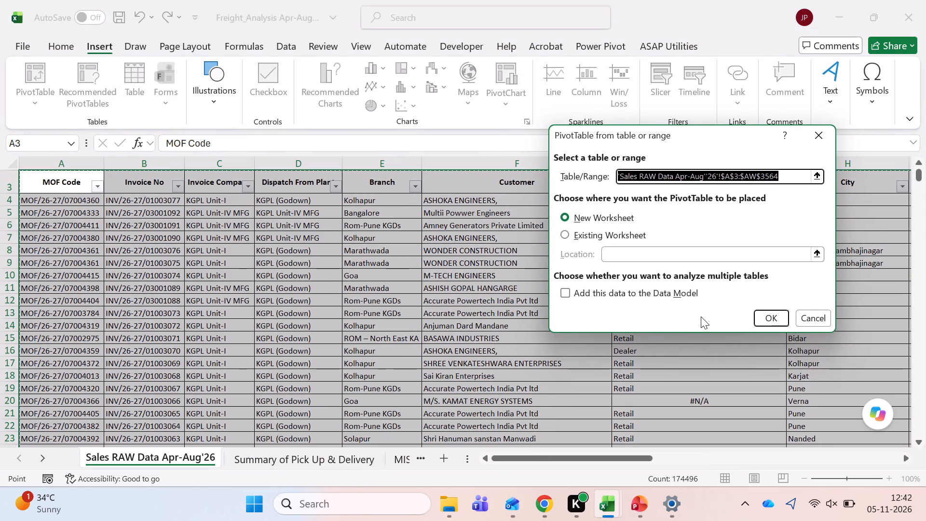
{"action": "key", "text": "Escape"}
Check the Actual Sales Cost to Customer column and its neighbouring columns in the raw sales data, including the cells above the headers.
{"action": "key", "text": "Right"}
{"action": "key", "text": "ctrl+Right"}
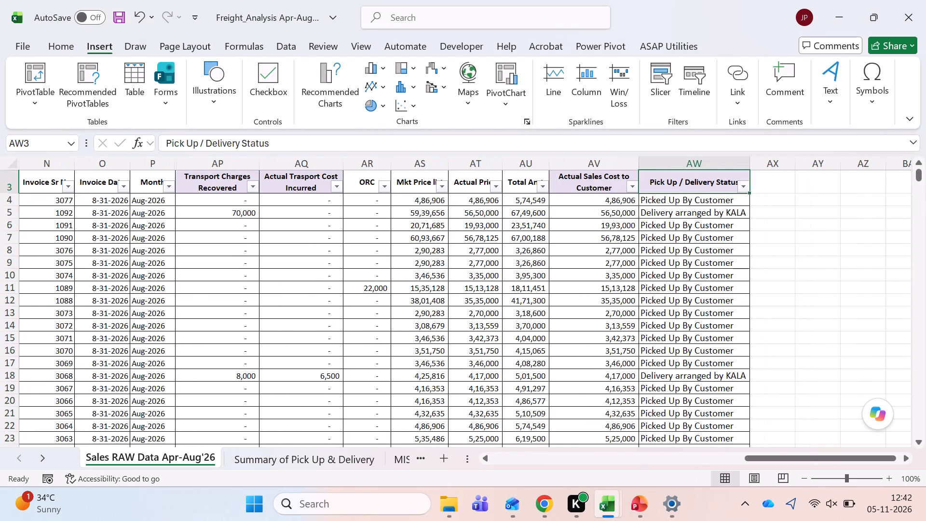
{"action": "key", "text": "Down"}
{"action": "key", "text": "Left"}
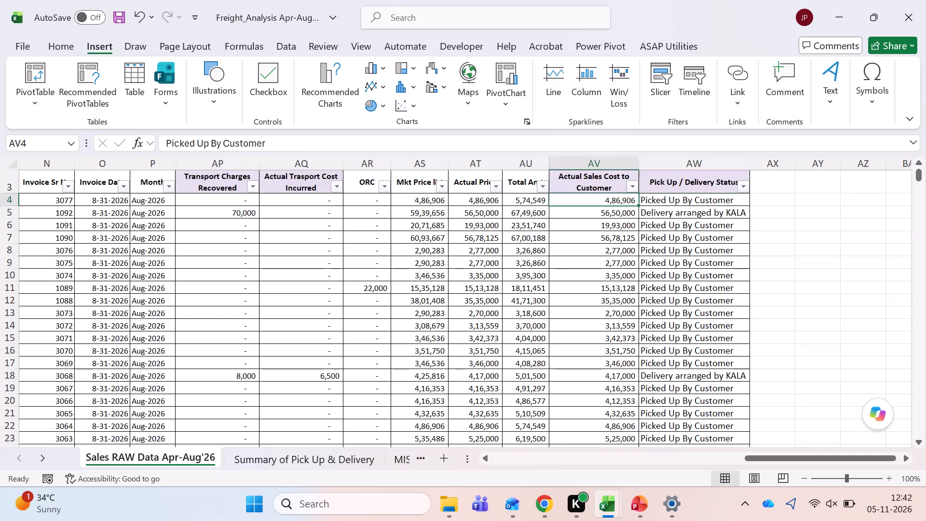
{"action": "key", "text": "Left"}
{"action": "key", "text": "Up"}
{"action": "key", "text": "Up"}
{"action": "key", "text": "Up"}
{"action": "key", "text": "Down"}
{"action": "key", "text": "Down"}
{"action": "key", "text": "Right"}
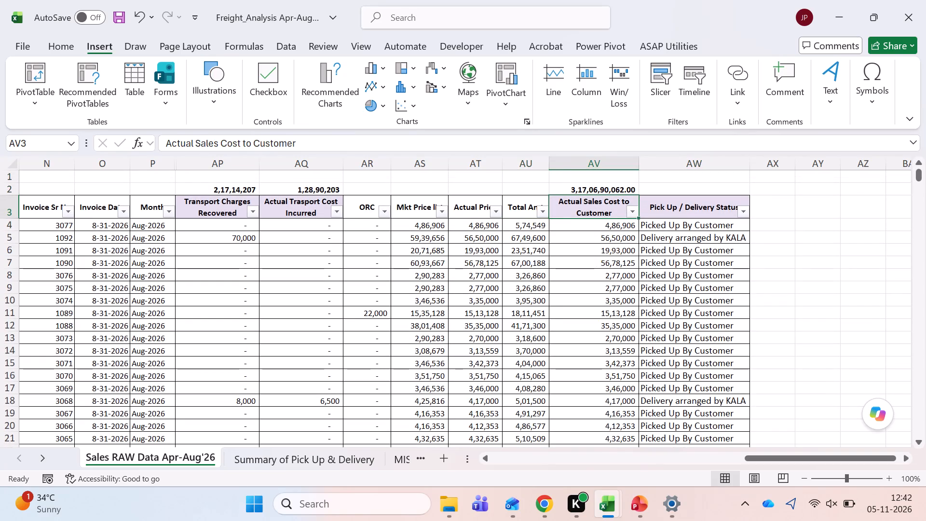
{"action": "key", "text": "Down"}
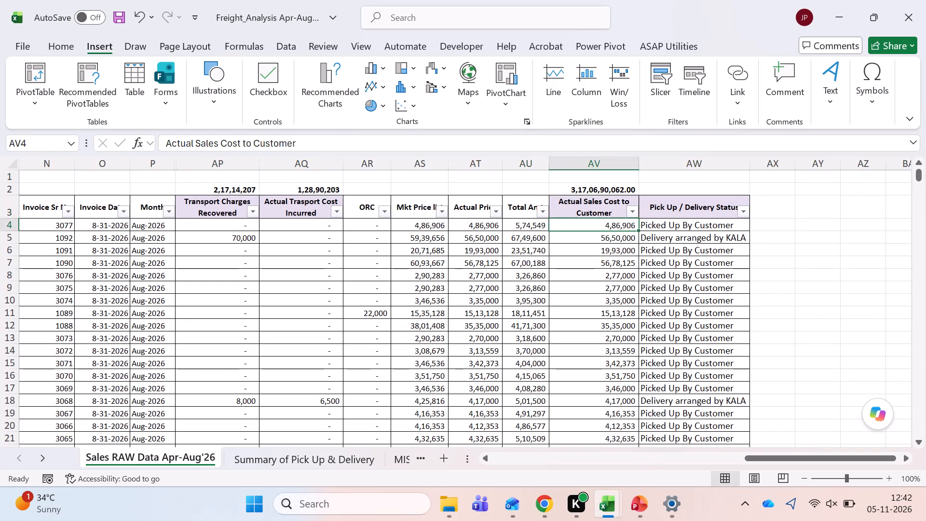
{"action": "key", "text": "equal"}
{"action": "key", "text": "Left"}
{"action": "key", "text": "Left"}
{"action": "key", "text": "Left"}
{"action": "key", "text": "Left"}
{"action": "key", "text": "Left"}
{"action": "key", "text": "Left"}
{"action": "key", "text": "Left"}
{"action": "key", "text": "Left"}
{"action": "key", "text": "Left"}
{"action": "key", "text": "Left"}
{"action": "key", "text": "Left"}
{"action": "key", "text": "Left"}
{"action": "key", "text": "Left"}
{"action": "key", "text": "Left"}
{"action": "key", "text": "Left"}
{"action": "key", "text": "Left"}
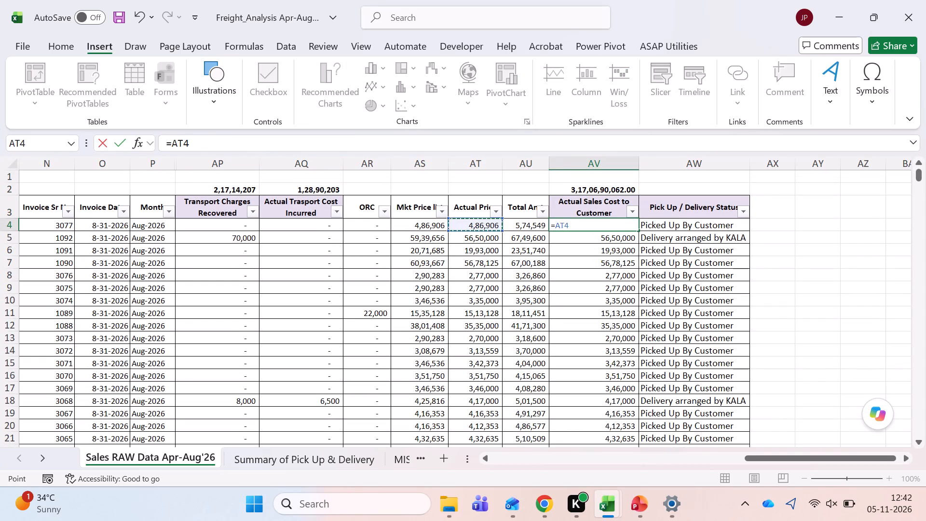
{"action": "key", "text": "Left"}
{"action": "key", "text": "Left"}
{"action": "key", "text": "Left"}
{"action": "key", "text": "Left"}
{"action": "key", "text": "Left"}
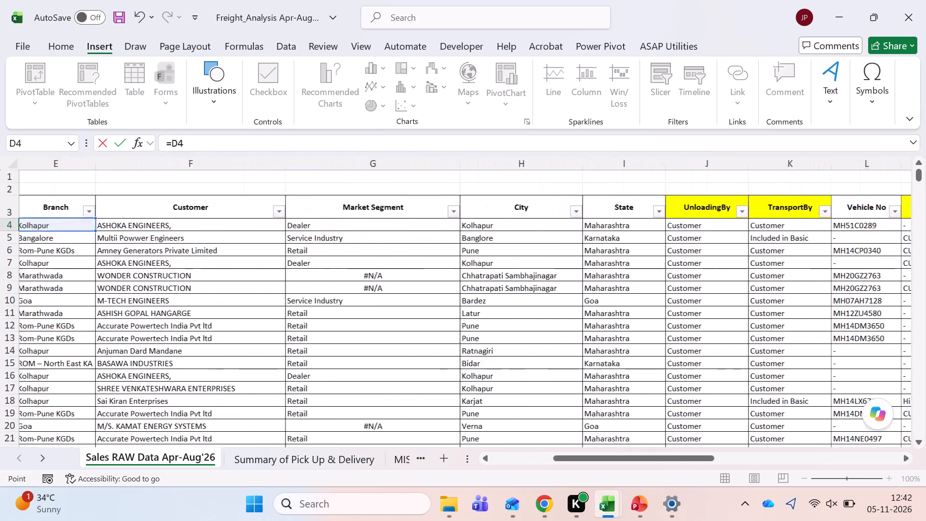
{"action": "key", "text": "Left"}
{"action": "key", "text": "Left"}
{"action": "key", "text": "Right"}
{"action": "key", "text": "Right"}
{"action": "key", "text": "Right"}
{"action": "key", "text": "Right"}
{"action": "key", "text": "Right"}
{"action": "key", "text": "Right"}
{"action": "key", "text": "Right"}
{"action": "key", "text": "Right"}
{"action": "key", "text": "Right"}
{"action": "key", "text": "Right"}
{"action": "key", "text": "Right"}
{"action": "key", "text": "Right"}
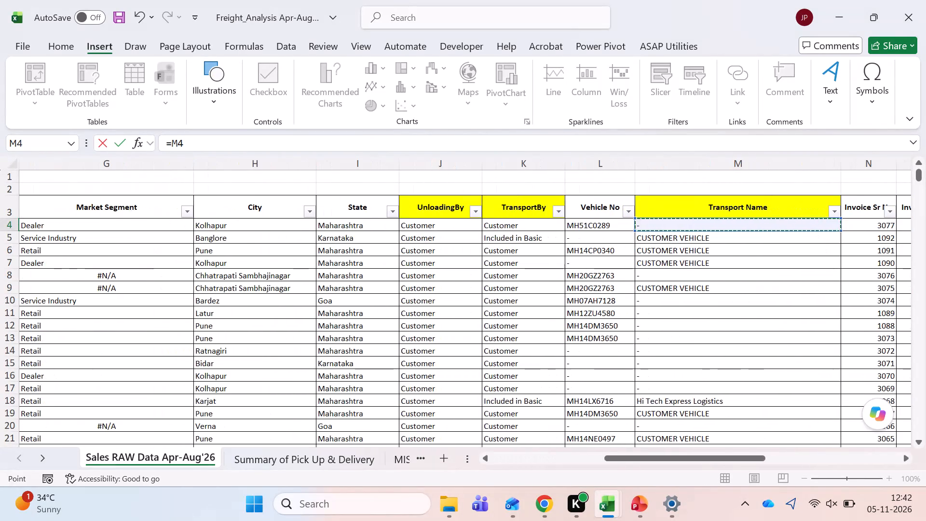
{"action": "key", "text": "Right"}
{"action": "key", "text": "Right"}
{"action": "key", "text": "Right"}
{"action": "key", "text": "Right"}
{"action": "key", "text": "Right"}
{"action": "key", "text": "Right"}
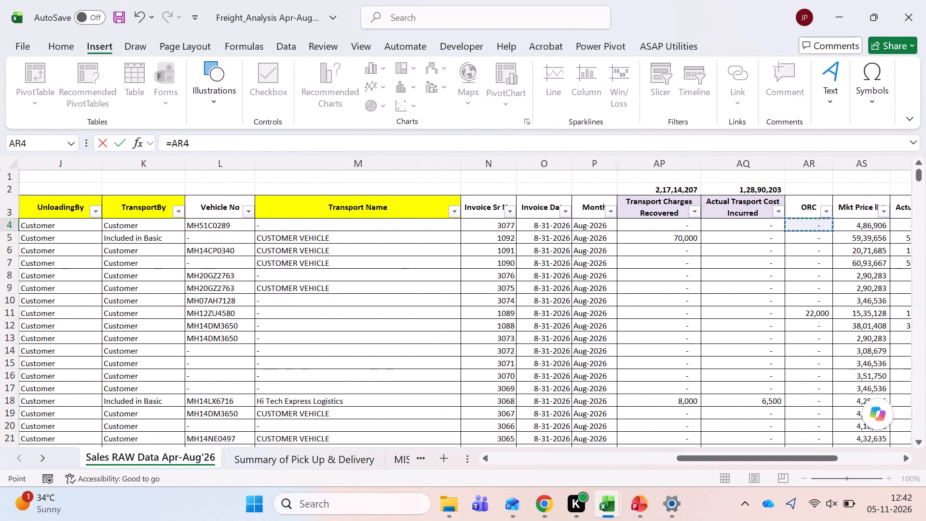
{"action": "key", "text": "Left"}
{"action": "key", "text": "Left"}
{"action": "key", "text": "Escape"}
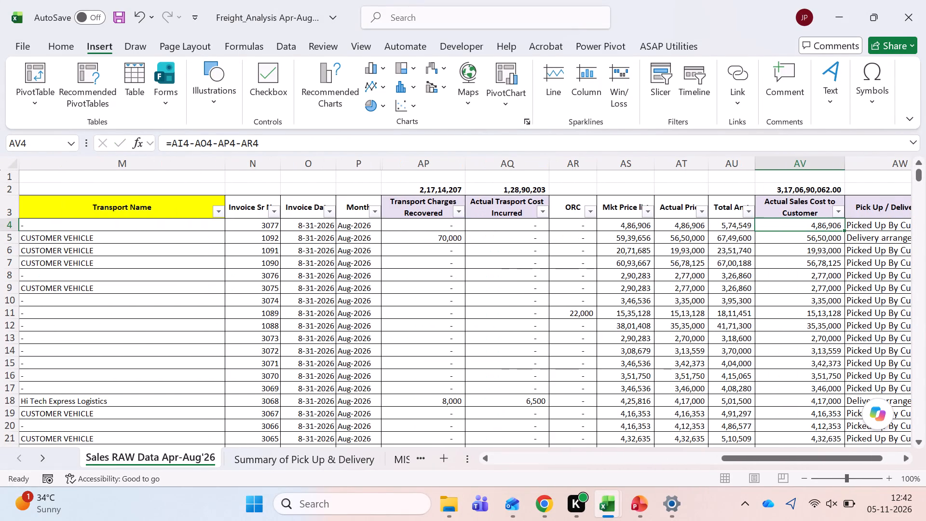
Unhide all hidden columns on the "Sales RAW Data Apr-Aug'26" sheet.
{"action": "left_click", "coordinate": [14, 164]}
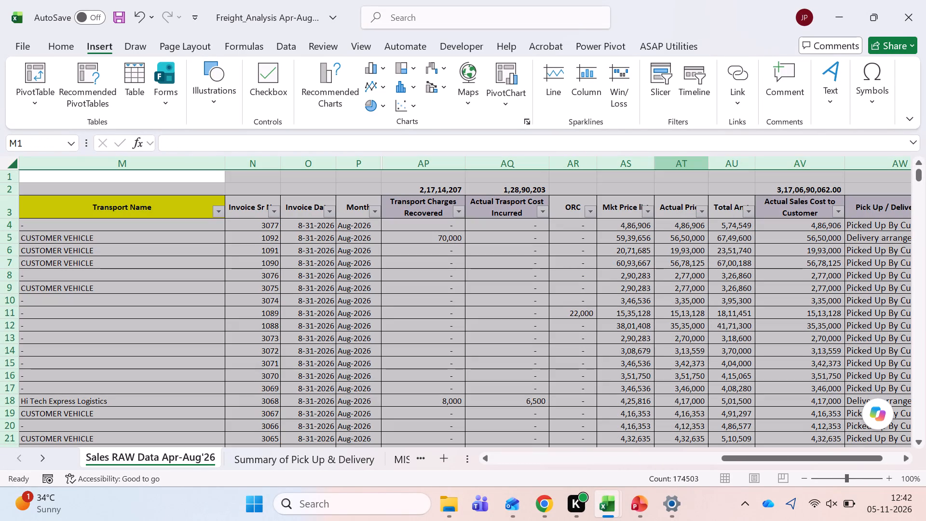
{"action": "right_click", "coordinate": [708, 168]}
{"action": "double_click", "coordinate": [748, 450]}
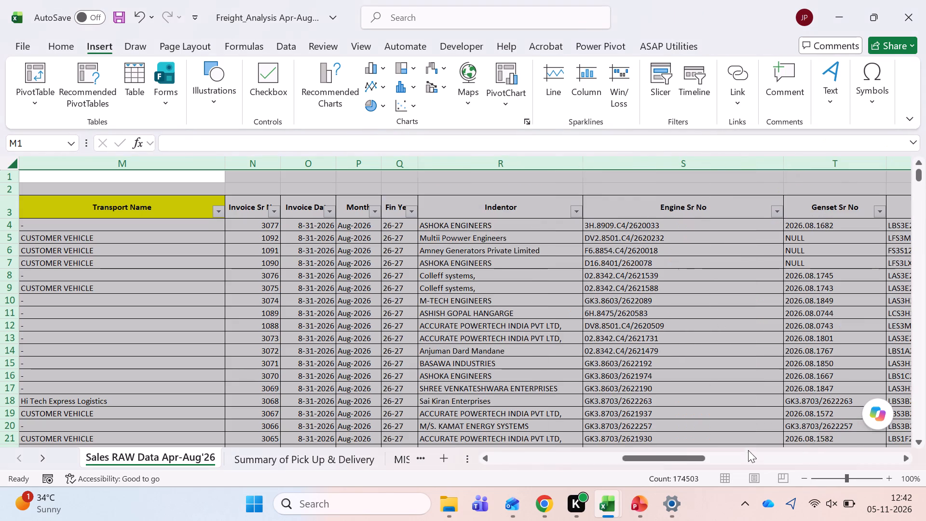
Rewrite the first Actual Sales Cost to Customer formula as =AI4-AO4-AP4, Assessable Value minus Unloading and Transport Charges Recovered.
{"action": "left_click", "coordinate": [695, 214]}
{"action": "key", "text": "Right"}
{"action": "key", "text": "ctrl+Right"}
{"action": "key", "text": "Left"}
{"action": "key", "text": "Left"}
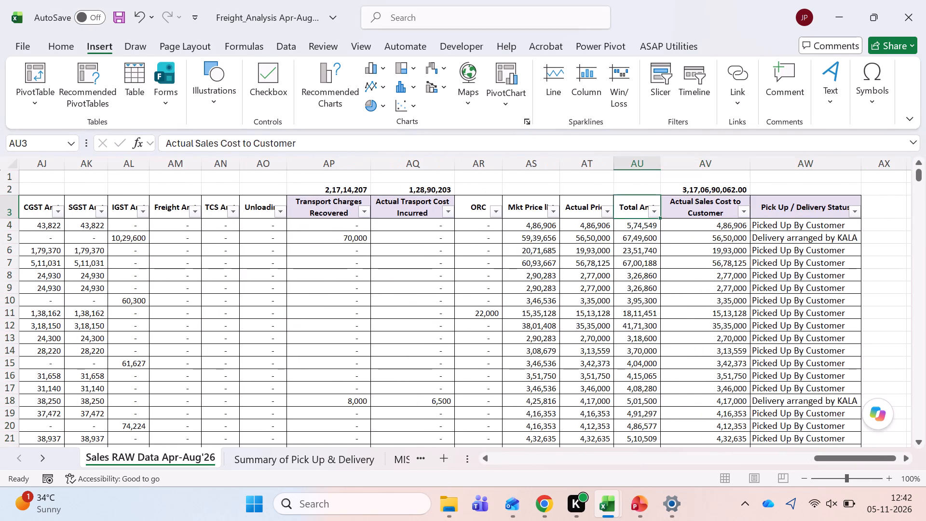
{"action": "key", "text": "Down"}
{"action": "key", "text": "Right"}
{"action": "key", "text": "Right"}
{"action": "key", "text": "Left"}
{"action": "key", "text": "Left"}
{"action": "key", "text": "Left"}
{"action": "key", "text": "Right"}
{"action": "key", "text": "Right"}
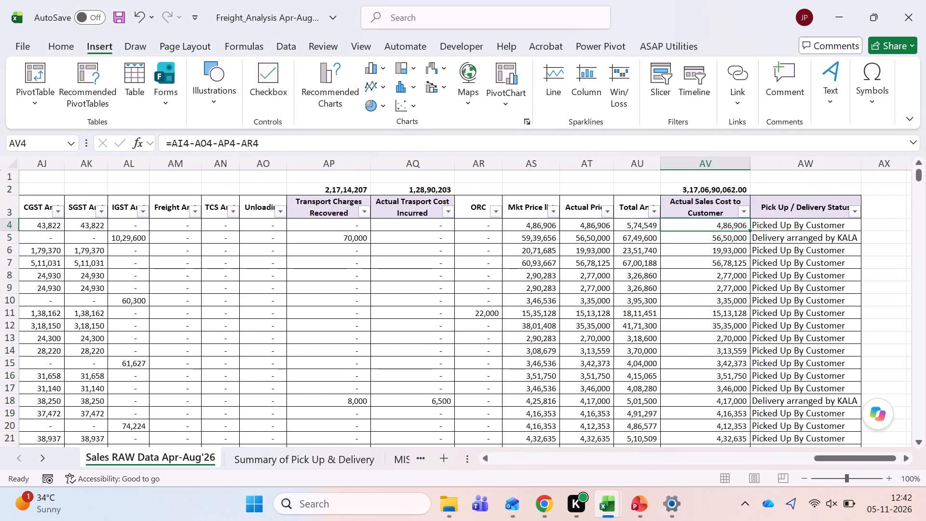
{"action": "key", "text": "equal"}
{"action": "key", "text": "Left"}
{"action": "key", "text": "Left"}
{"action": "key", "text": "Left"}
{"action": "key", "text": "Left"}
{"action": "key", "text": "Left"}
{"action": "key", "text": "Left"}
{"action": "key", "text": "Left"}
{"action": "key", "text": "Left"}
{"action": "key", "text": "Left"}
{"action": "key", "text": "Left"}
{"action": "key", "text": "Left"}
{"action": "key", "text": "Left"}
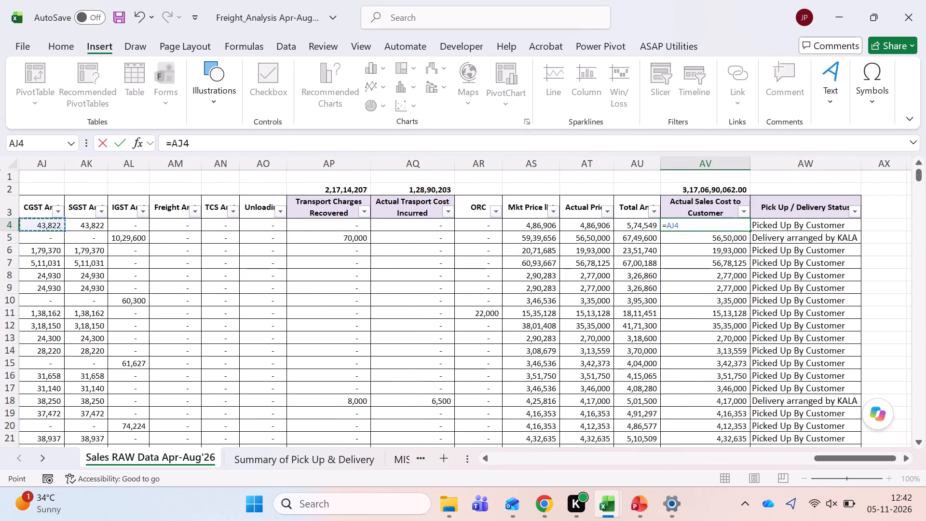
{"action": "key", "text": "Left"}
{"action": "key", "text": "Left"}
{"action": "key", "text": "Left"}
{"action": "key", "text": "Right"}
{"action": "key", "text": "Right"}
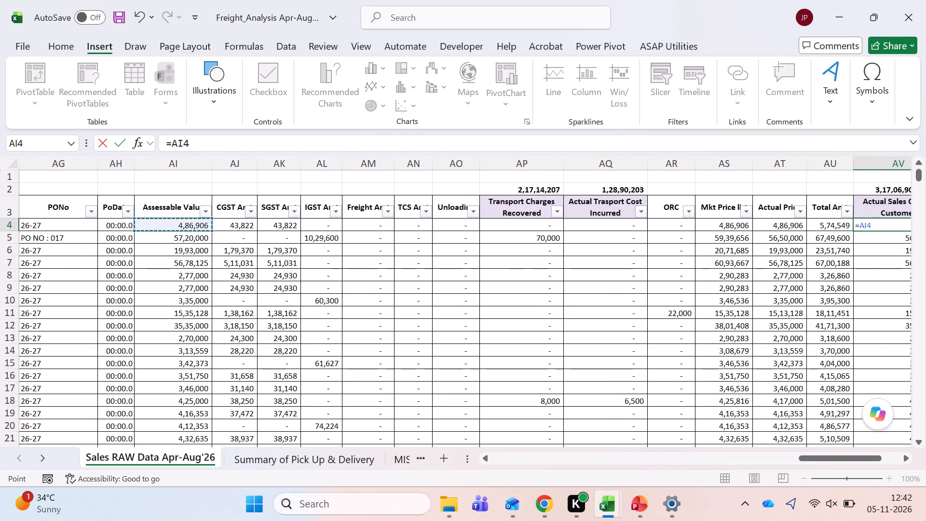
{"action": "key", "text": "minus"}
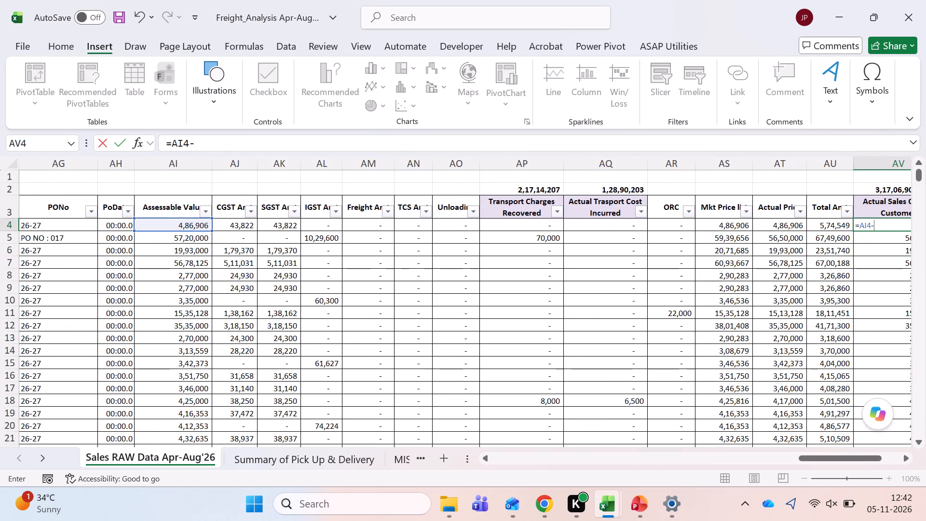
{"action": "left_click", "coordinate": [462, 223]}
{"action": "key", "text": "minus"}
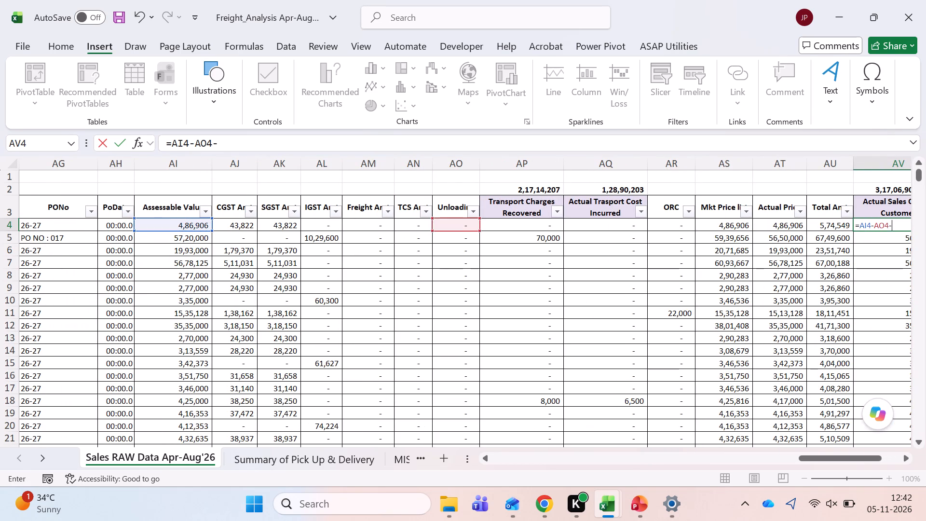
{"action": "left_click", "coordinate": [500, 226]}
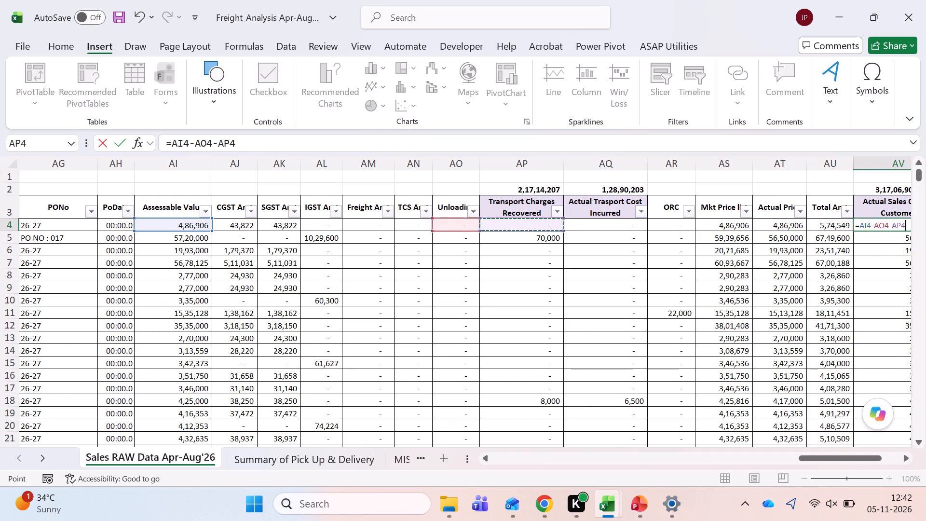
{"action": "key", "text": "Return"}
Copy the new AV4 formula down the rest of the Actual Sales Cost to Customer column, through row 3564.
{"action": "key", "text": "Up"}
{"action": "key", "text": "ctrl+c"}
{"action": "key", "text": "Down"}
{"action": "key", "text": "ctrl+shift+Down"}
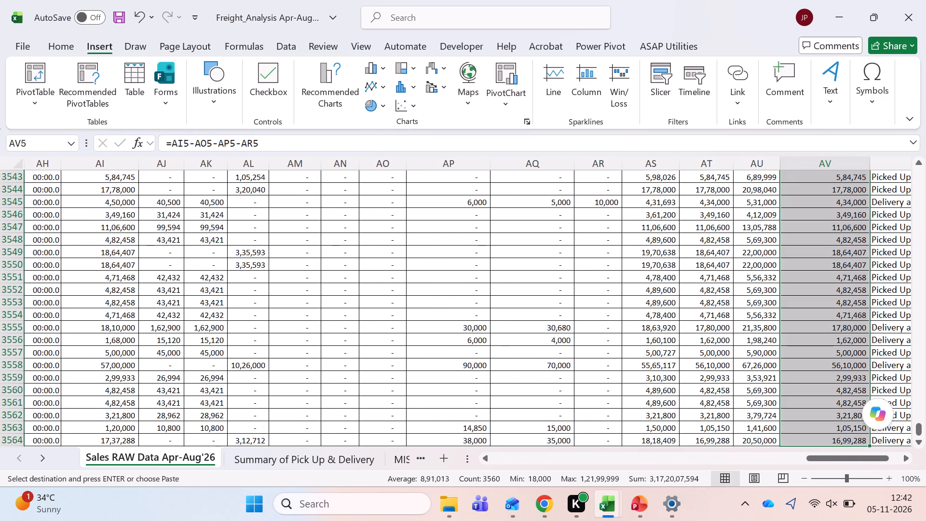
{"action": "key", "text": "ctrl+v"}
{"action": "key", "text": "Up"}
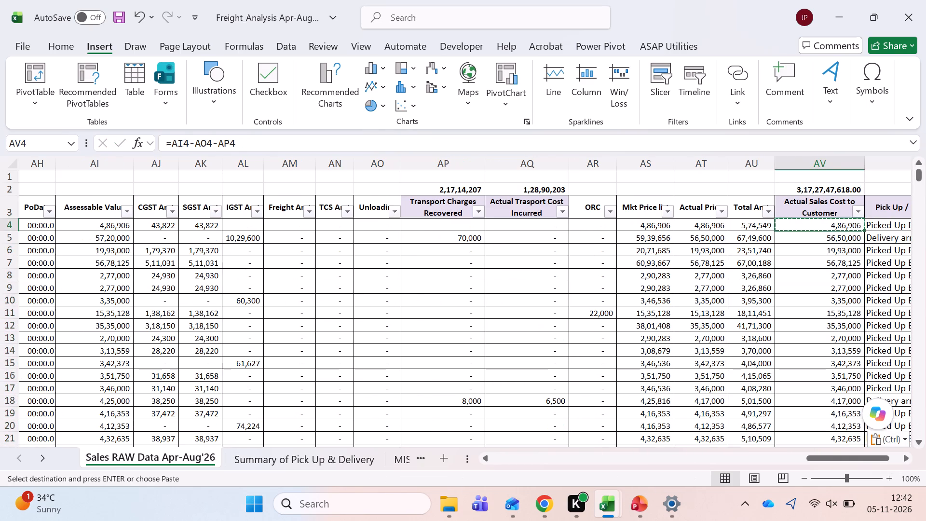
{"action": "key", "text": "Escape"}
Check which distinct values the Unloading column's filter offers.
{"action": "key", "text": "Up"}
{"action": "key", "text": "Left"}
{"action": "key", "text": "Left"}
{"action": "key", "text": "Left"}
{"action": "key", "text": "Left"}
{"action": "key", "text": "Left"}
{"action": "key", "text": "Left"}
{"action": "key", "text": "Left"}
{"action": "key", "text": "alt+Down"}
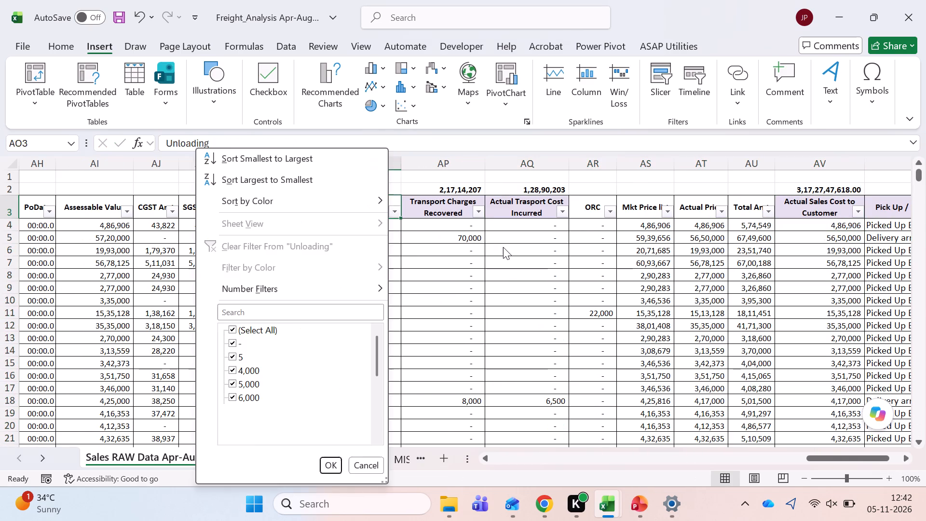
{"action": "key", "text": "Escape"}
Copy the Transport Charges Recovered subtotal formula into AO2 above the Unloading header, and save the workbook.
{"action": "key", "text": "Right"}
{"action": "key", "text": "Right"}
{"action": "key", "text": "Up"}
{"action": "key", "text": "Left"}
{"action": "key", "text": "ctrl+c"}
{"action": "key", "text": "Left"}
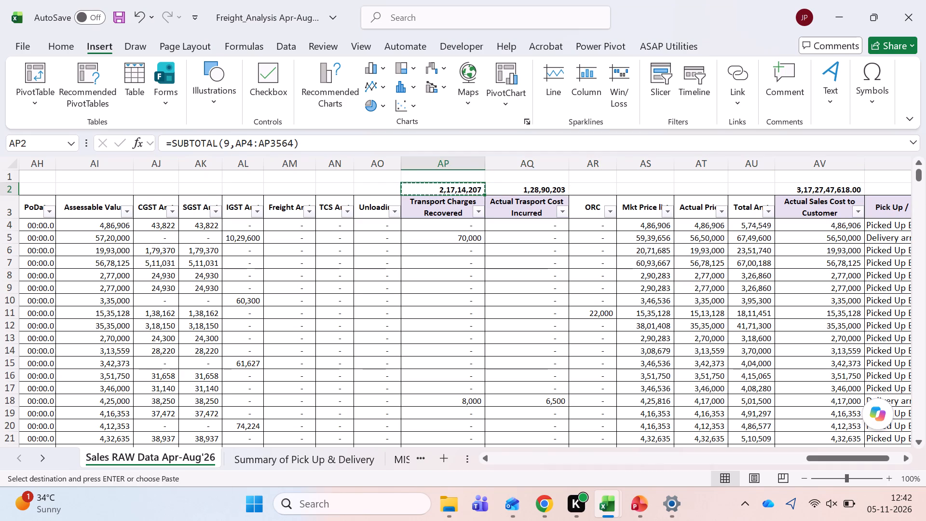
{"action": "key", "text": "Return"}
{"action": "key", "text": "ctrl+s"}
Filter the Unloading column to exclude the blank-looking "-" entries.
{"action": "key", "text": "Down"}
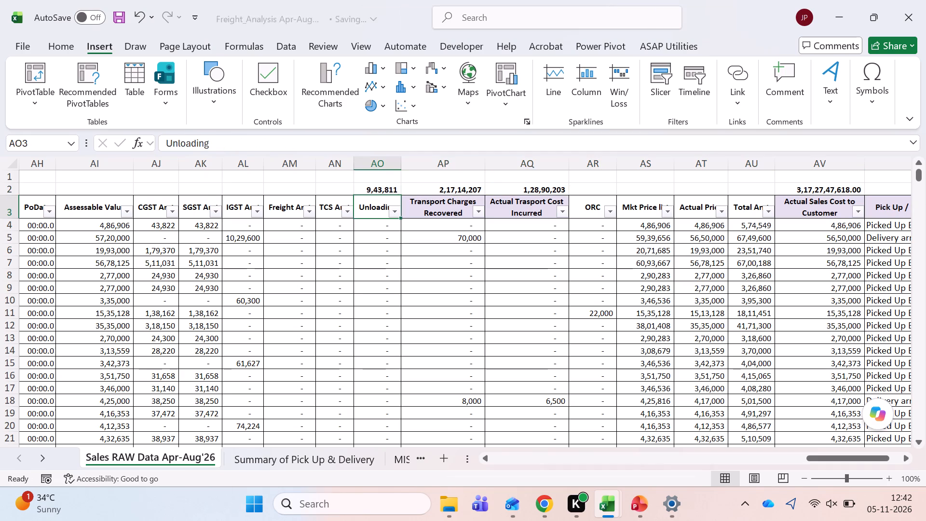
{"action": "key", "text": "alt+Down"}
{"action": "key", "text": "Down"}
{"action": "key", "text": "Down"}
{"action": "key", "text": "Down"}
{"action": "key", "text": "Down"}
{"action": "key", "text": "Down"}
{"action": "key", "text": "Down"}
{"action": "key", "text": "Down"}
{"action": "key", "text": "Down"}
{"action": "key", "text": "Down"}
{"action": "key", "text": "Down"}
{"action": "key", "text": "space"}
{"action": "key", "text": "Return"}
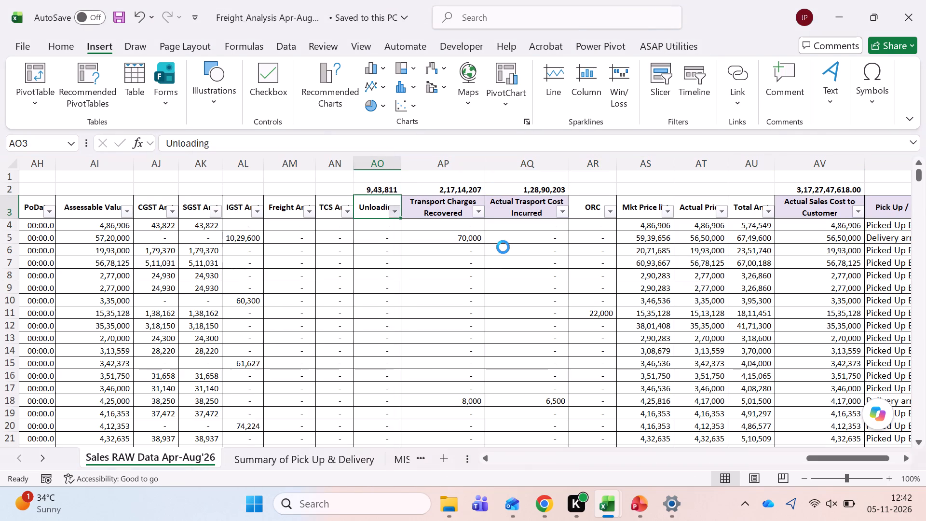
Examine the filtered unloading rows across the tax, freight, unloading, transport and ORC columns.
{"action": "key", "text": "Down"}
{"action": "key", "text": "Left"}
{"action": "key", "text": "Left"}
{"action": "key", "text": "Left"}
{"action": "key", "text": "Left"}
{"action": "key", "text": "Left"}
{"action": "key", "text": "Left"}
{"action": "key", "text": "Left"}
{"action": "key", "text": "Left"}
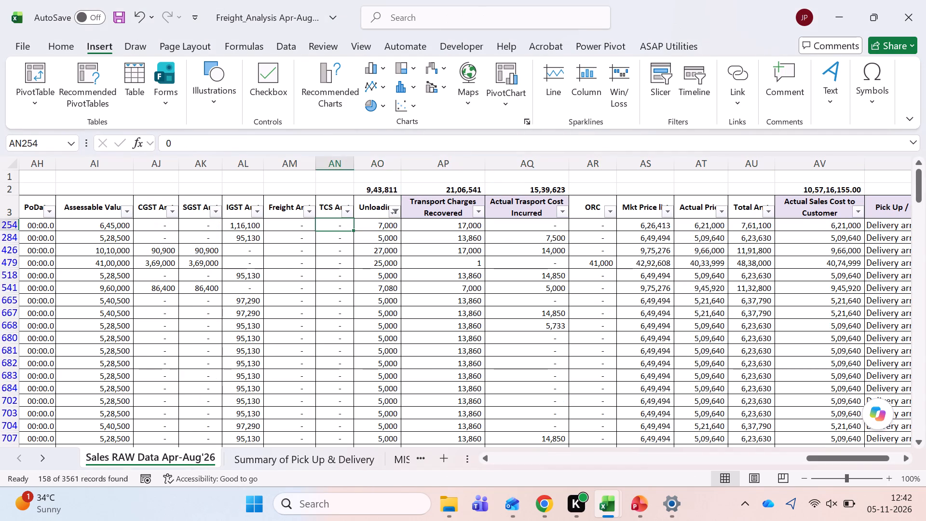
{"action": "key", "text": "Right"}
{"action": "key", "text": "Right"}
{"action": "key", "text": "Right"}
{"action": "key", "text": "Right"}
{"action": "key", "text": "Right"}
{"action": "key", "text": "Right"}
{"action": "key", "text": "Right"}
{"action": "key", "text": "Right"}
{"action": "key", "text": "Right"}
{"action": "key", "text": "Right"}
{"action": "key", "text": "Right"}
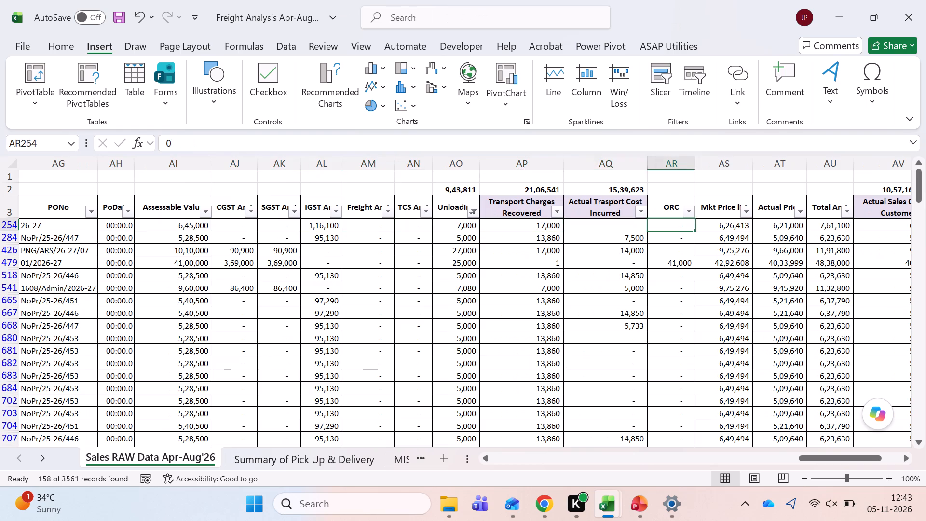
Clear the exclusion on the Unloading column's filter by selecting all its values so every sales row is listed.
{"action": "key", "text": "Right"}
{"action": "key", "text": "Left"}
{"action": "key", "text": "Left"}
{"action": "key", "text": "Left"}
{"action": "key", "text": "Left"}
{"action": "key", "text": "Up"}
{"action": "key", "text": "alt+Down"}
{"action": "key", "text": "alt+Down"}
{"action": "key", "text": "alt+Down"}
{"action": "key", "text": "alt+Down"}
{"action": "key", "text": "alt+Down"}
{"action": "key", "text": "alt+Down"}
{"action": "key", "text": "alt+Down"}
{"action": "key", "text": "alt+Down"}
{"action": "key", "text": "alt+Down"}
{"action": "key", "text": "alt+Down"}
{"action": "key", "text": "alt+Down"}
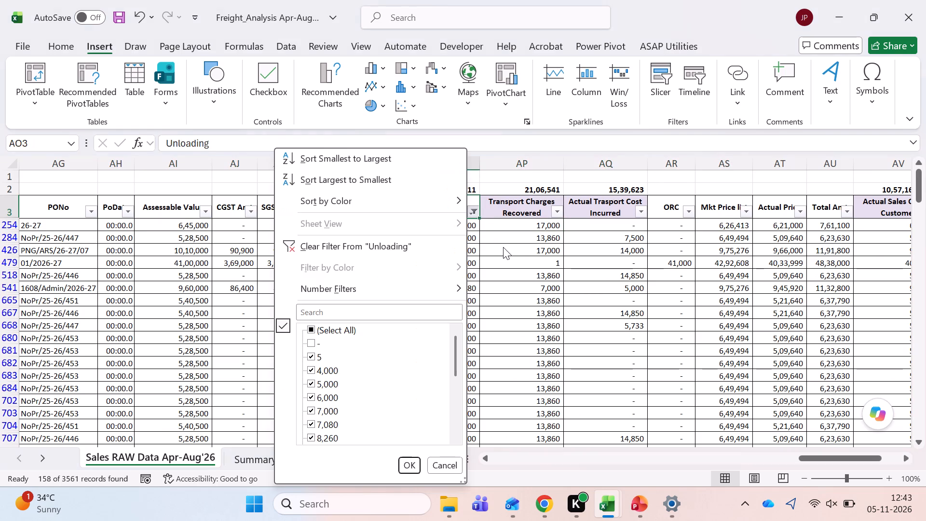
{"action": "key", "text": "space"}
{"action": "key", "text": "Return"}
{"action": "key", "text": "Down"}
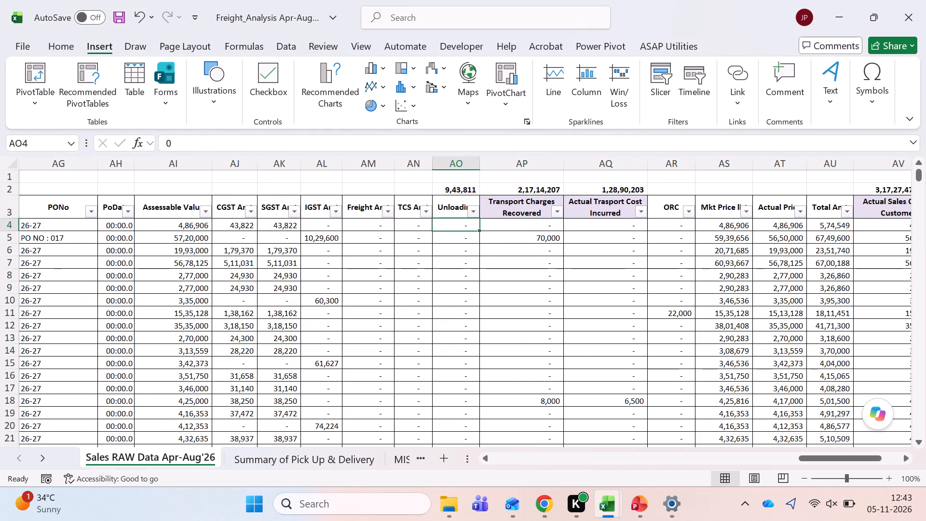
Examine the unfiltered rows from the Unloading column across to Actual Sales Cost to Customer and Pick Up / Delivery Status.
{"action": "key", "text": "Down"}
{"action": "key", "text": "Up"}
{"action": "key", "text": "Up"}
{"action": "key", "text": "Up"}
{"action": "key", "text": "Up"}
{"action": "key", "text": "Up"}
{"action": "key", "text": "Up"}
{"action": "key", "text": "Up"}
{"action": "key", "text": "Up"}
{"action": "key", "text": "Up"}
{"action": "key", "text": "Up"}
{"action": "key", "text": "Down"}
{"action": "key", "text": "Down"}
{"action": "key", "text": "Down"}
{"action": "key", "text": "Right"}
{"action": "key", "text": "Right"}
{"action": "key", "text": "Right"}
{"action": "key", "text": "Right"}
{"action": "key", "text": "Right"}
{"action": "key", "text": "Right"}
{"action": "key", "text": "Right"}
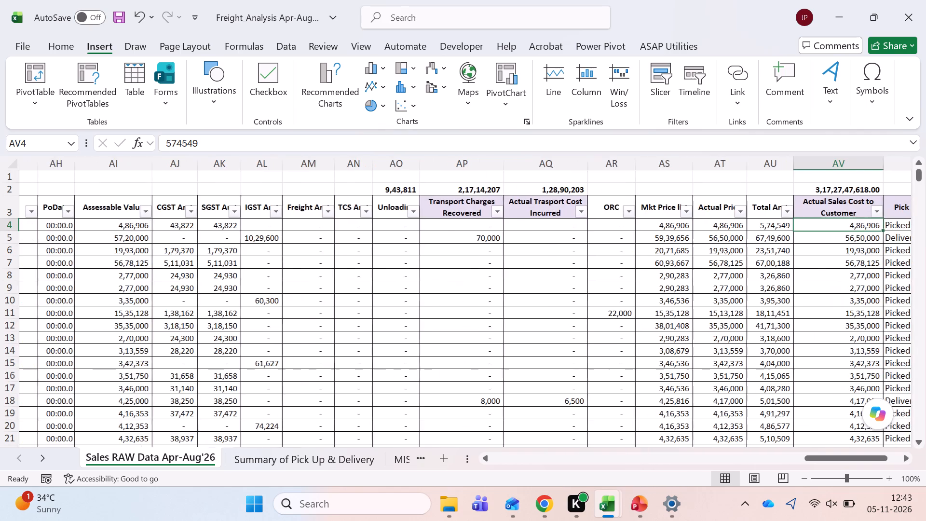
{"action": "key", "text": "Right"}
{"action": "key", "text": "Left"}
{"action": "key", "text": "Left"}
{"action": "key", "text": "Left"}
{"action": "key", "text": "Left"}
{"action": "key", "text": "Left"}
{"action": "key", "text": "Left"}
{"action": "key", "text": "Left"}
{"action": "key", "text": "Left"}
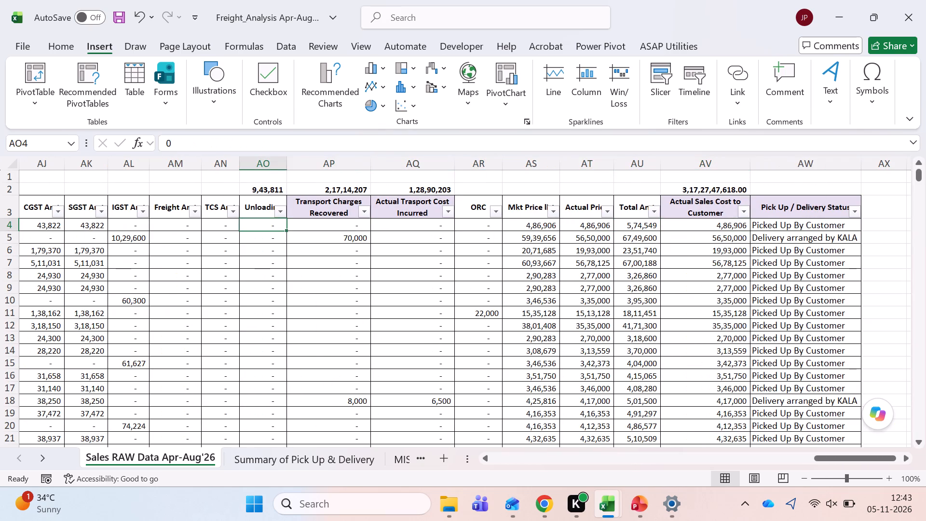
Save the Freight_Analysis workbook.
{"action": "key", "text": "ctrl+s"}
{"action": "key", "text": "Up"}
{"action": "key", "text": "ctrl+s"}
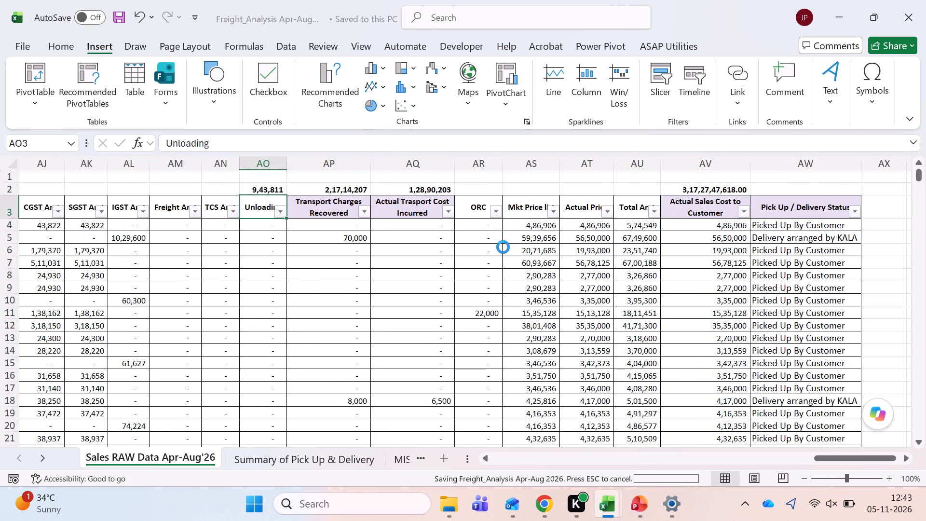
Check the formula in the first data row of the Actual Sales Cost to Customer column.
{"action": "key", "text": "Right"}
{"action": "key", "text": "Right"}
{"action": "key", "text": "Right"}
{"action": "key", "text": "Right"}
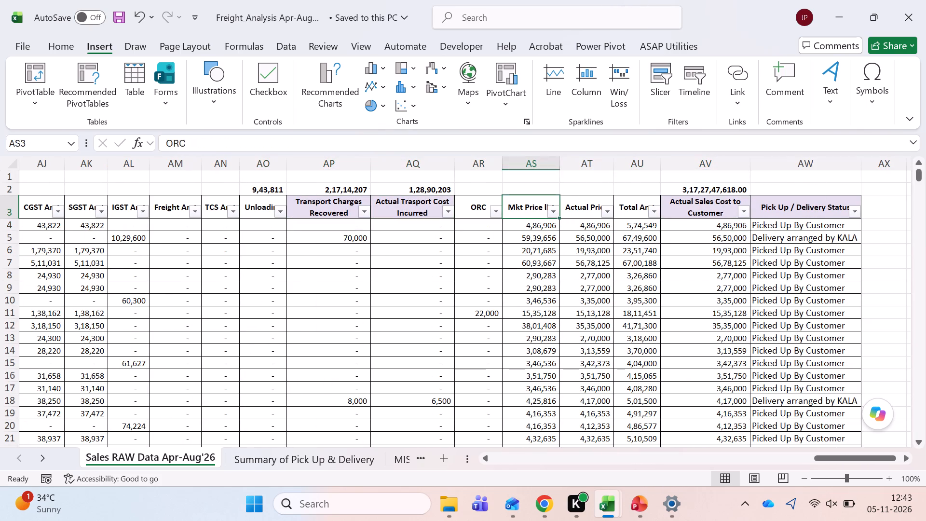
{"action": "key", "text": "Right"}
{"action": "key", "text": "Right"}
{"action": "key", "text": "Right"}
{"action": "key", "text": "Right"}
{"action": "key", "text": "Down"}
{"action": "key", "text": "Left"}
{"action": "key", "text": "Left"}
{"action": "key", "text": "Right"}
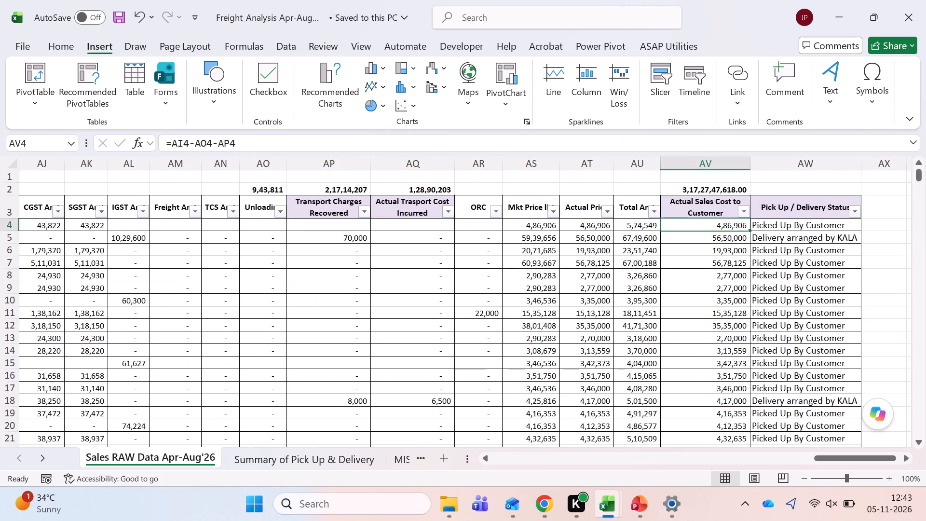
Save the workbook again before building the PivotTable.
{"action": "key", "text": "ctrl+s"}
{"action": "key", "text": "Left"}
{"action": "key", "text": "Left"}
{"action": "key", "text": "Up"}
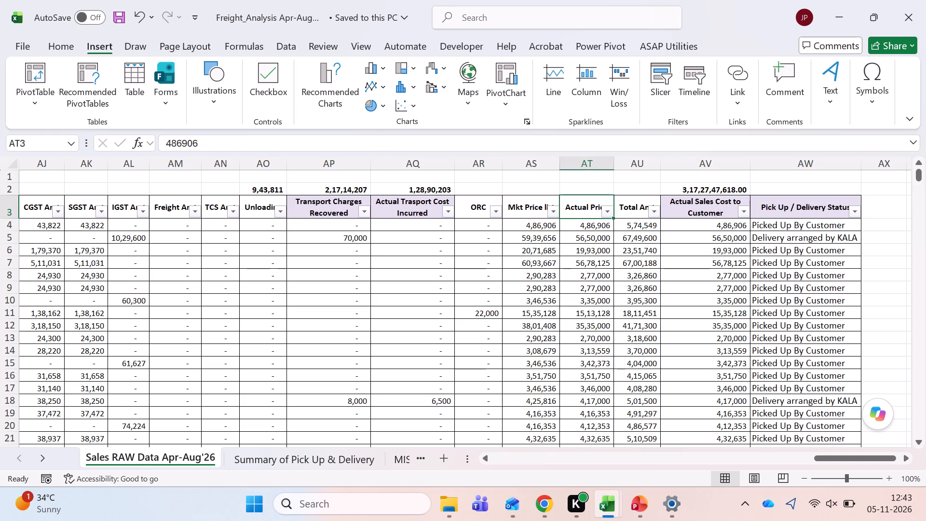
{"action": "key", "text": "Right"}
{"action": "key", "text": "Right"}
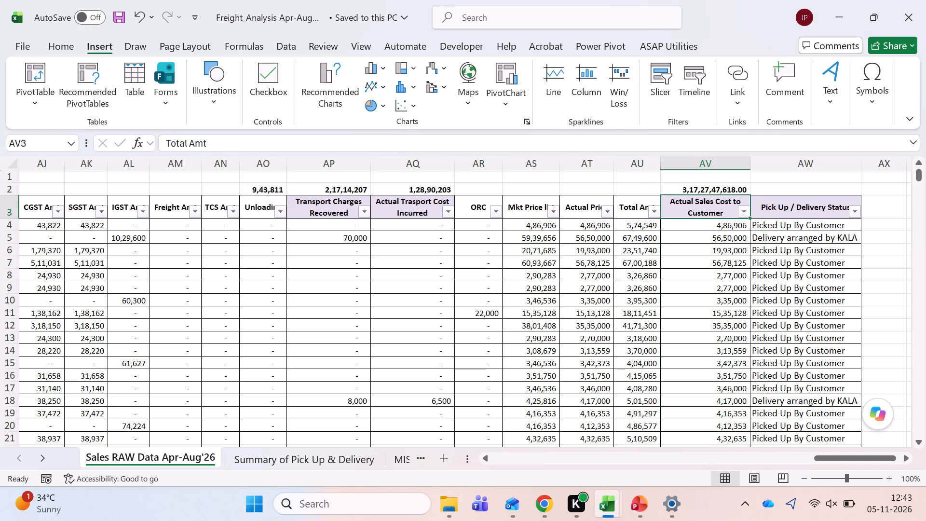
{"action": "key", "text": "ctrl+s"}
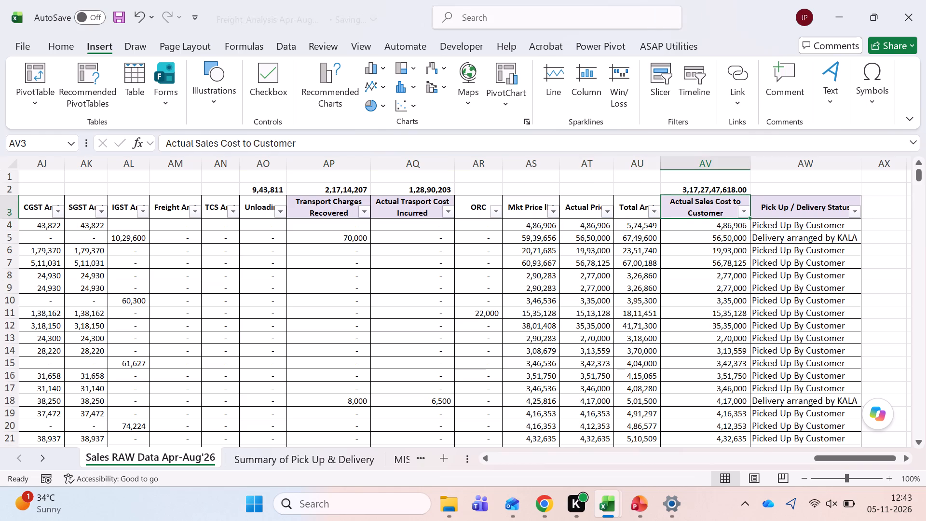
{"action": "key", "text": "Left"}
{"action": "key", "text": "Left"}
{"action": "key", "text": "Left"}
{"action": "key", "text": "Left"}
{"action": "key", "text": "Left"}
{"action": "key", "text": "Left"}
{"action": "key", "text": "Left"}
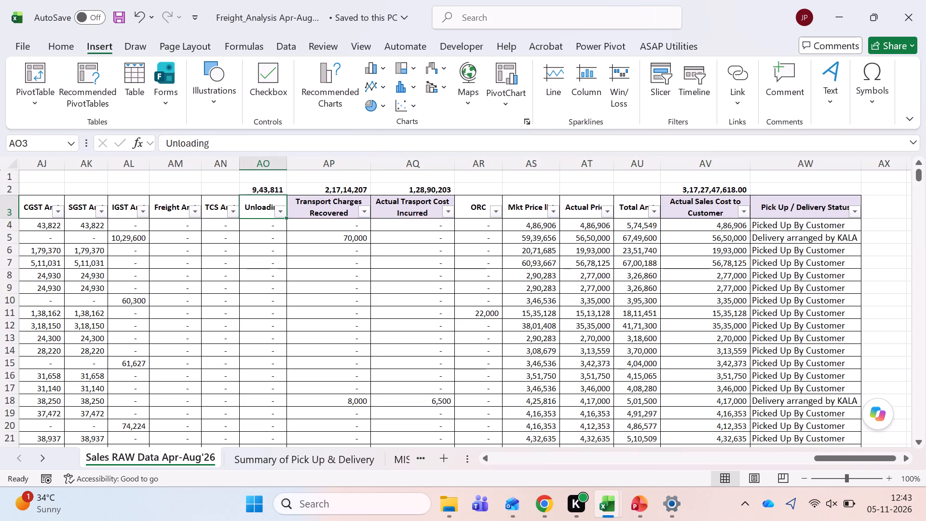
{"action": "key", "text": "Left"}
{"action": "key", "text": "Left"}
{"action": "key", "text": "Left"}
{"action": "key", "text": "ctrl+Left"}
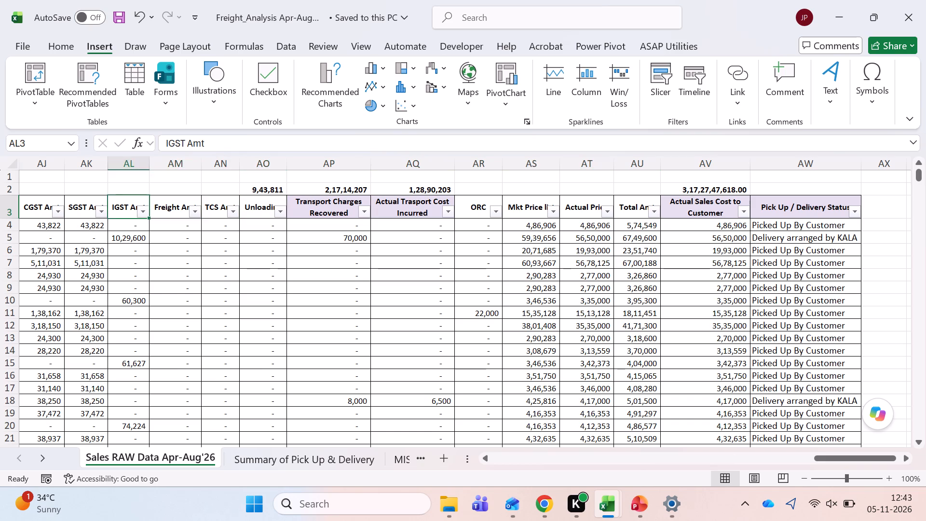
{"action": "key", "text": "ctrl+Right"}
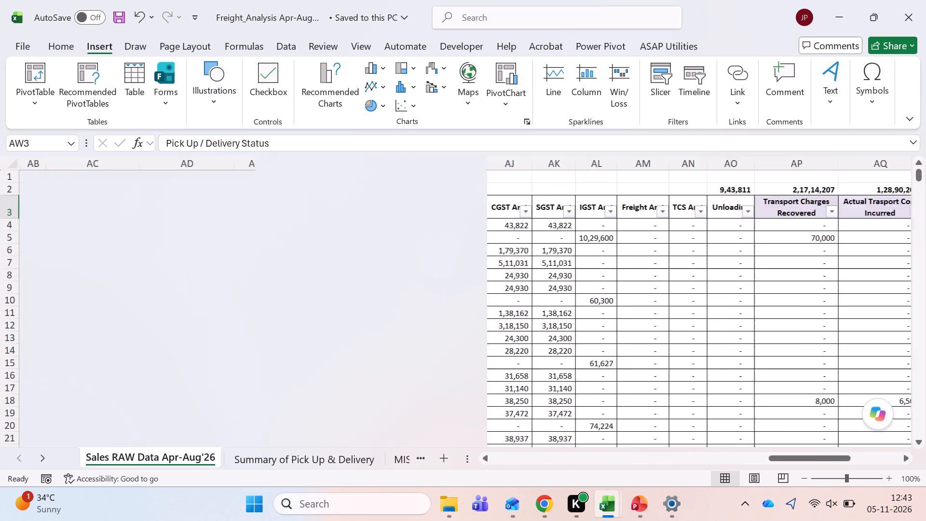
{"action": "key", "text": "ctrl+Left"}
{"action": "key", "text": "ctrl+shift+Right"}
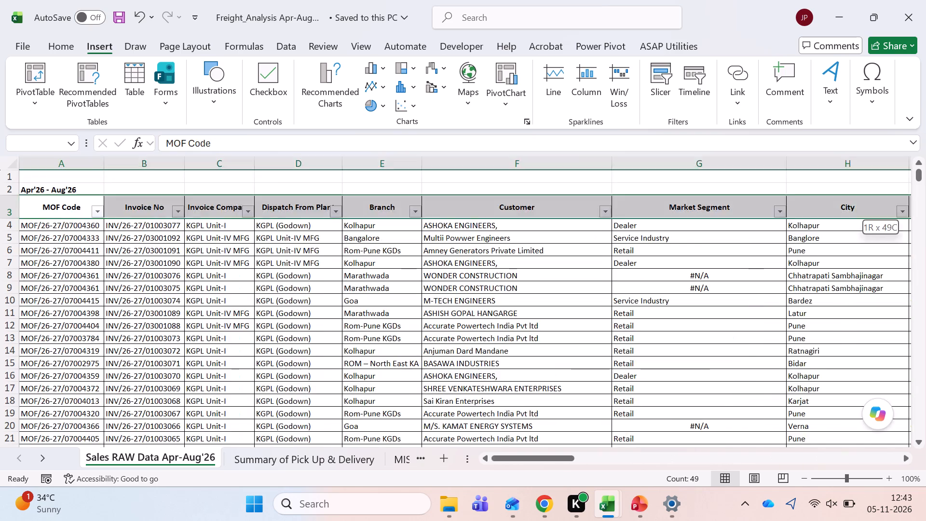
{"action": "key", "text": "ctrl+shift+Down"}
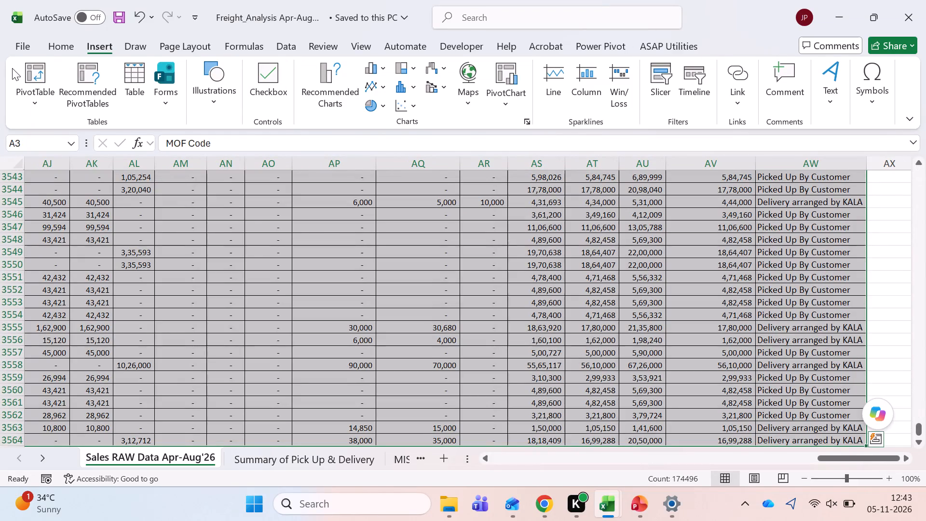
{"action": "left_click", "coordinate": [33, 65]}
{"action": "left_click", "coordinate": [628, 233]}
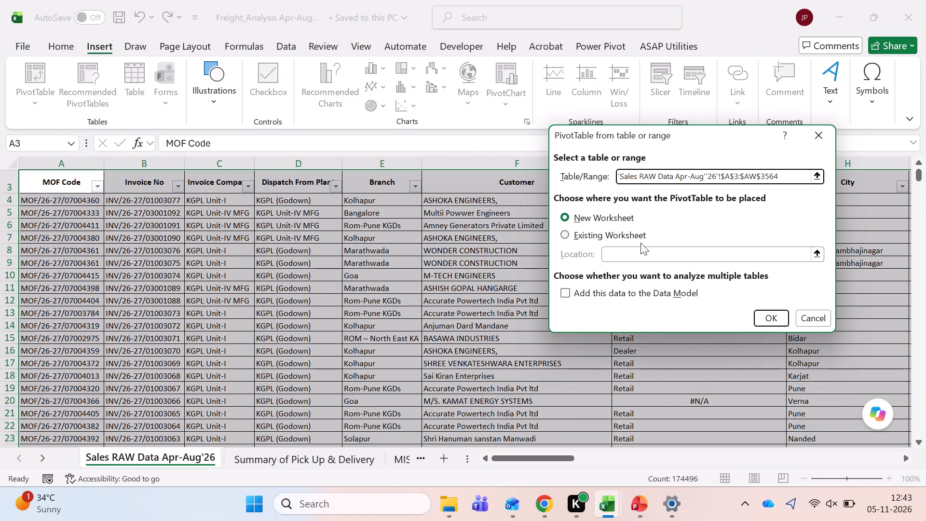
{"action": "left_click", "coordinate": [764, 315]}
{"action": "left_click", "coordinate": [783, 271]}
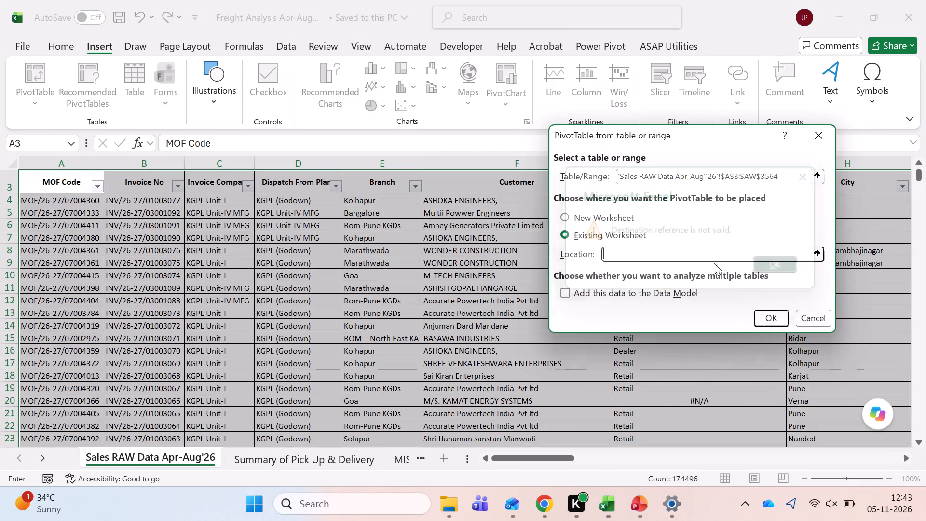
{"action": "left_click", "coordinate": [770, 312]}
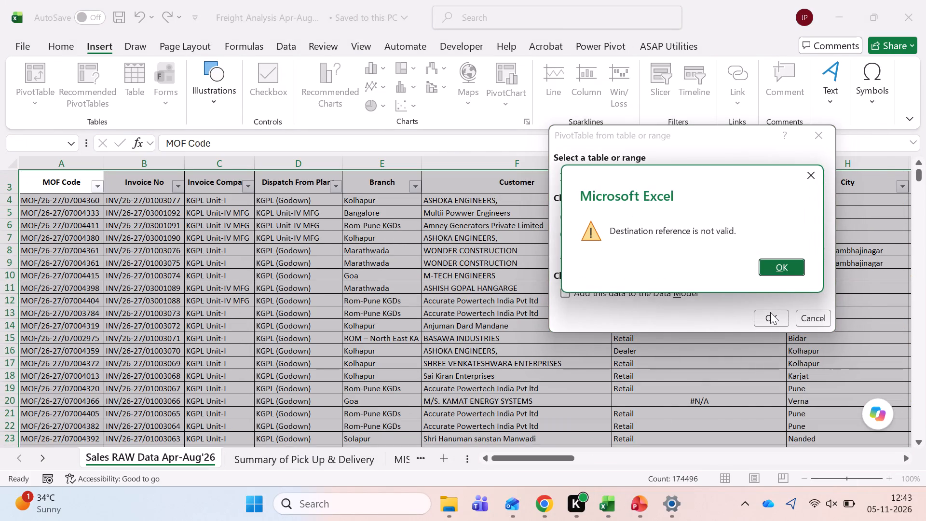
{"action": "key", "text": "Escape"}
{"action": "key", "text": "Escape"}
Insert a PivotTable on a new worksheet from the full Sales RAW Data Apr-Aug'26 range A3:AW3564.
{"action": "key", "text": "ctrl+Left"}
{"action": "key", "text": "ctrl+shift+Right"}
{"action": "key", "text": "ctrl+shift+Down"}
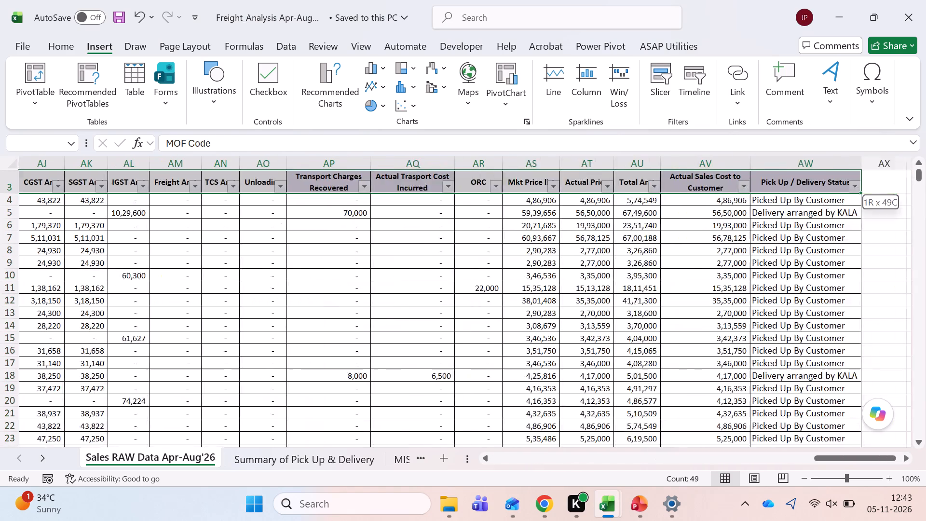
{"action": "left_click", "coordinate": [35, 79]}
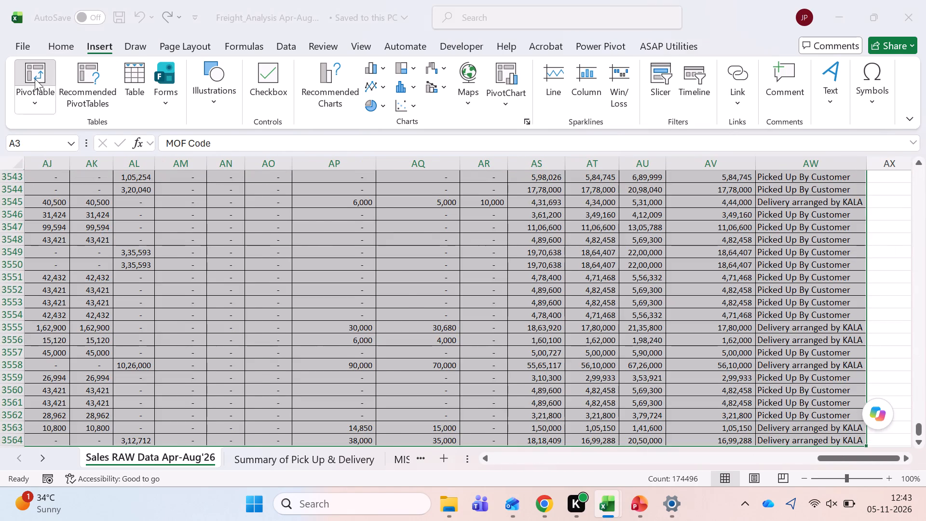
{"action": "left_click", "coordinate": [614, 236]}
{"action": "left_click", "coordinate": [609, 213]}
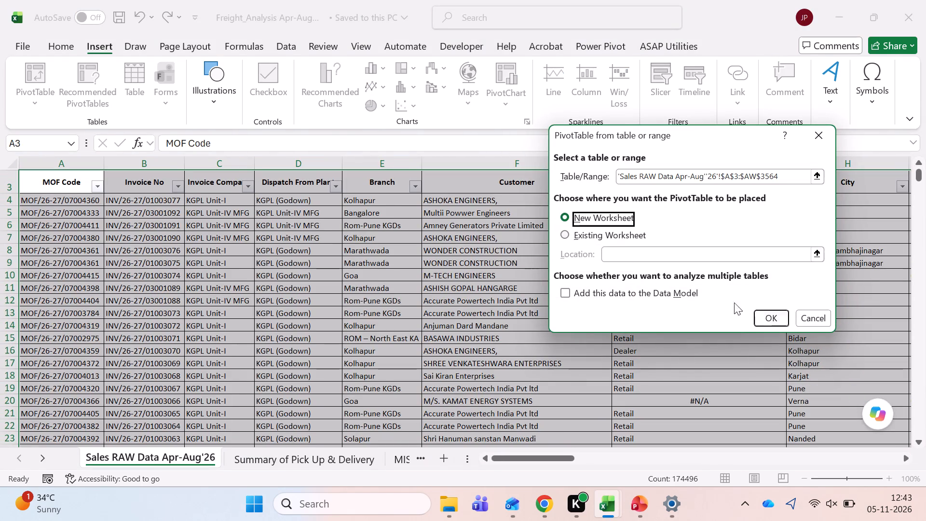
{"action": "left_click", "coordinate": [769, 320]}
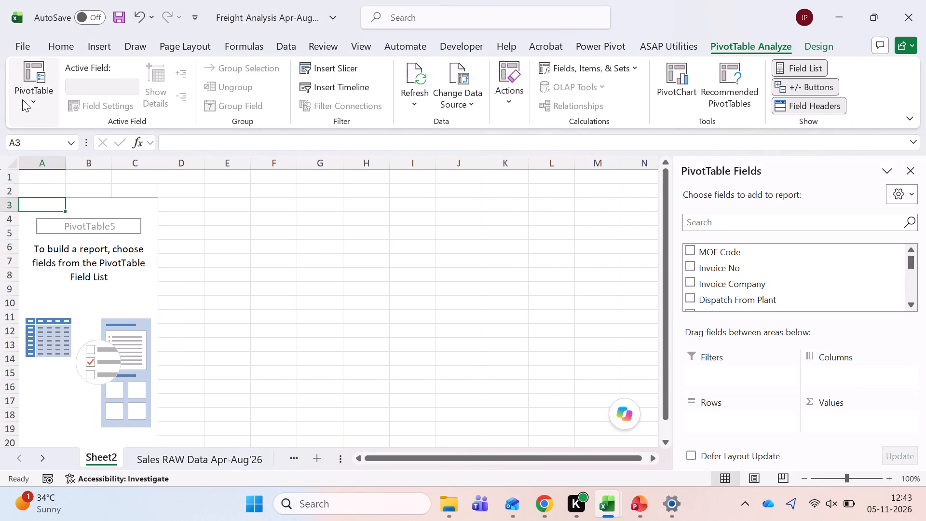
Enable the classic PivotTable layout in the new PivotTable's display options.
{"action": "left_click", "coordinate": [28, 99]}
{"action": "left_click", "coordinate": [73, 176]}
{"action": "left_click", "coordinate": [86, 195]}
{"action": "left_click", "coordinate": [793, 84]}
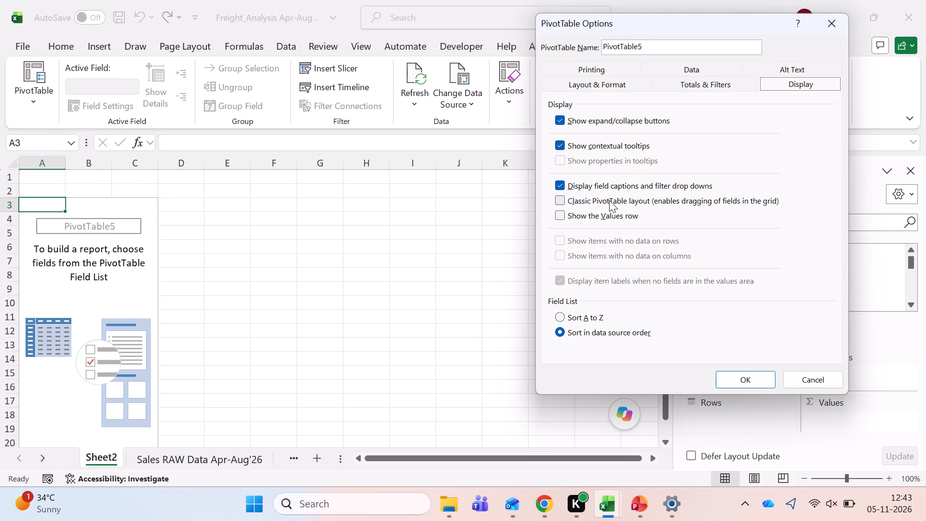
{"action": "left_click", "coordinate": [609, 200]}
{"action": "left_click", "coordinate": [727, 382]}
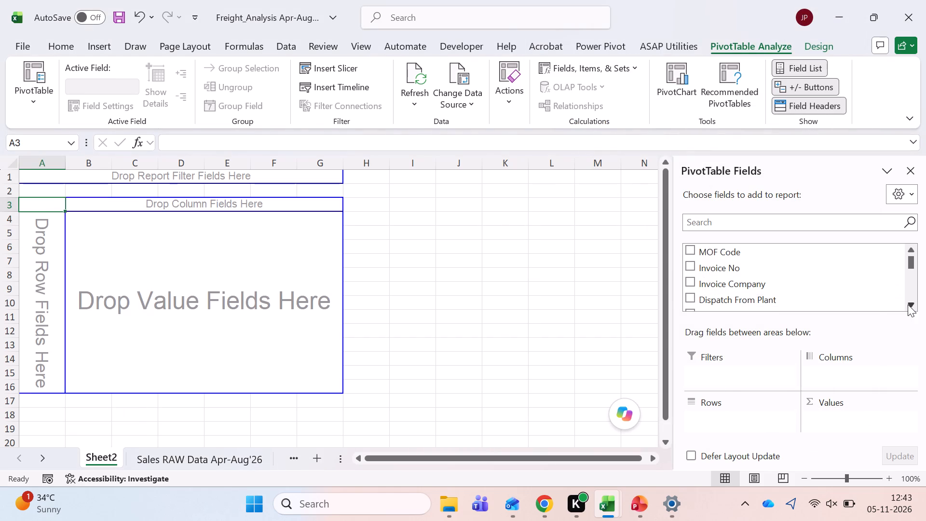
Add the Month field to the PivotTable's rows.
{"action": "triple_click", "coordinate": [912, 305]}
{"action": "triple_click", "coordinate": [912, 305]}
{"action": "triple_click", "coordinate": [912, 305]}
{"action": "triple_click", "coordinate": [913, 305]}
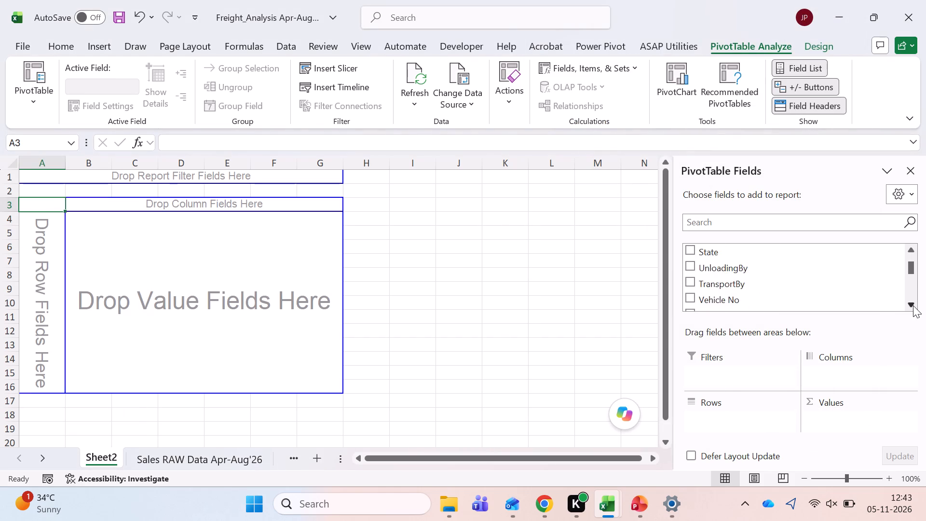
{"action": "triple_click", "coordinate": [913, 305]}
{"action": "triple_click", "coordinate": [913, 305]}
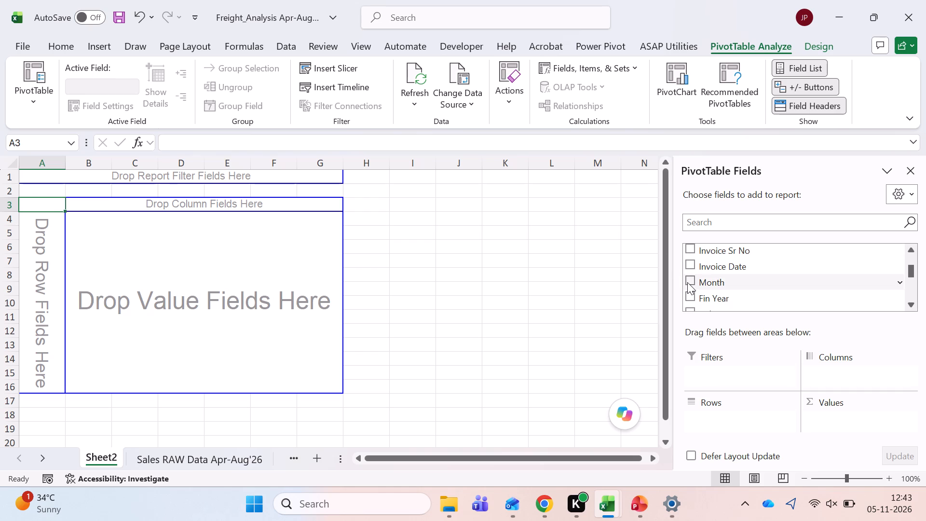
{"action": "left_click", "coordinate": [687, 282]}
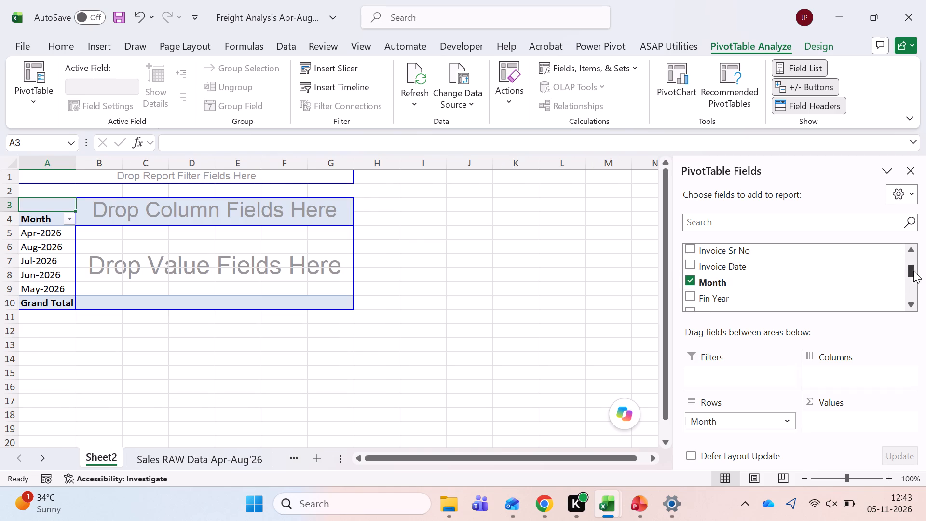
Add Actual Sales Cost to Customer, Transport Charges Recovered and Actual Trasport Cost Incurred to the PivotTable as summed values.
{"action": "left_click_drag", "start_coordinate": [914, 271], "coordinate": [912, 295]}
{"action": "left_click", "coordinate": [690, 270]}
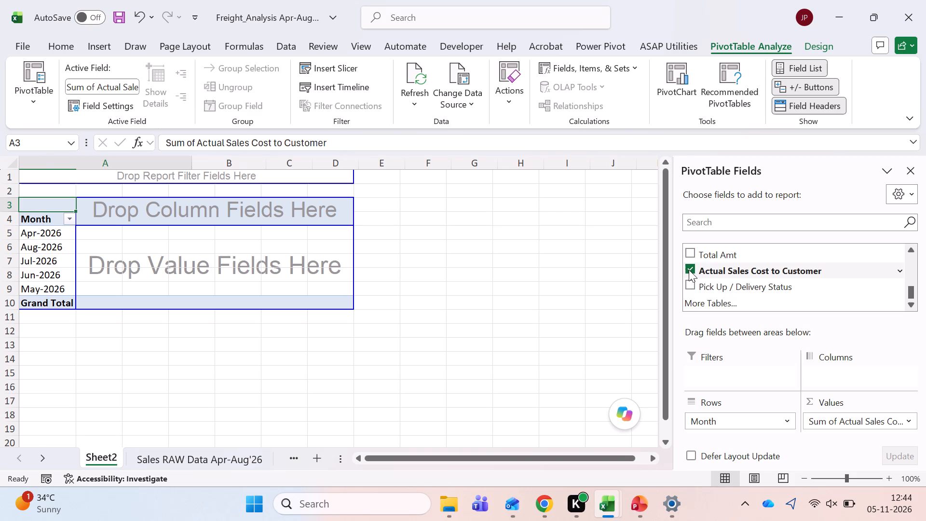
{"action": "triple_click", "coordinate": [908, 250]}
{"action": "left_click", "coordinate": [909, 250]}
{"action": "left_click", "coordinate": [909, 250]}
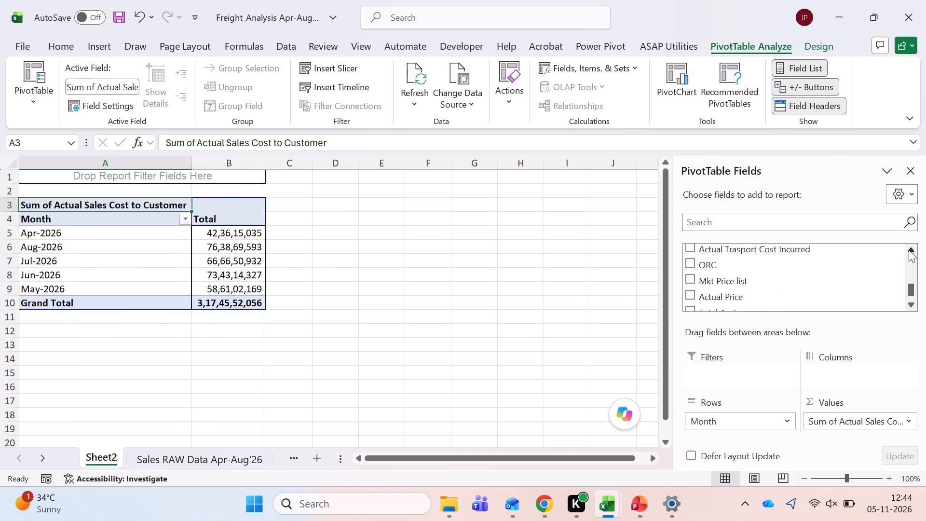
{"action": "left_click", "coordinate": [909, 250]}
{"action": "left_click", "coordinate": [909, 250]}
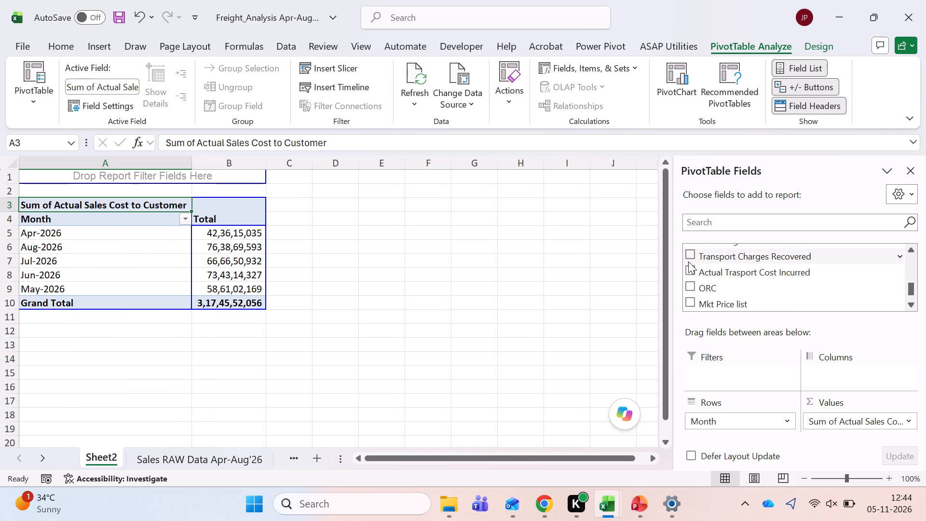
{"action": "left_click", "coordinate": [688, 255]}
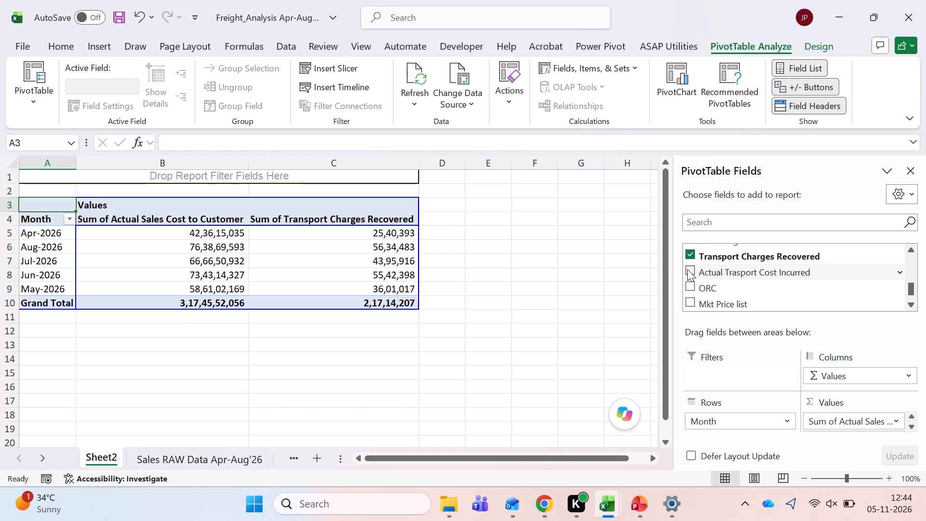
{"action": "left_click", "coordinate": [687, 269]}
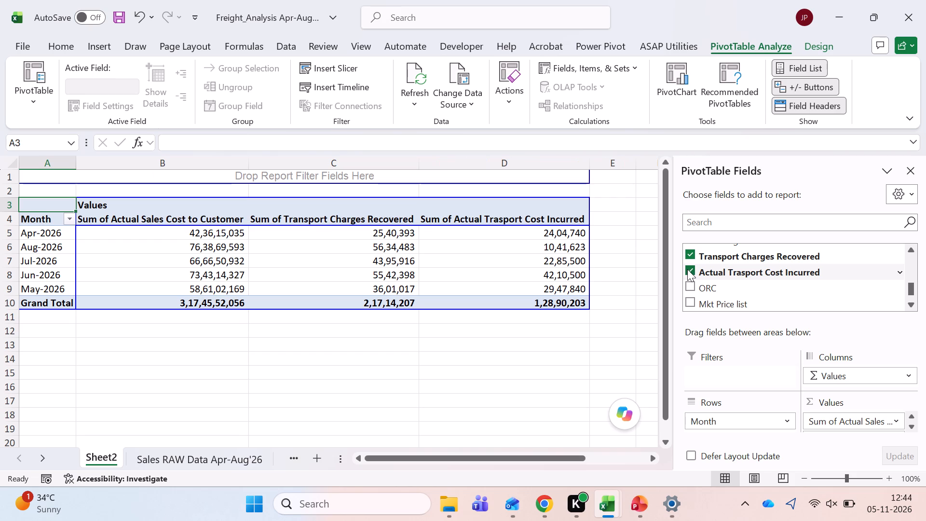
On the Sales RAW Data Apr-Aug'26 sheet, enter the header Transport Charges Remark in AX3 and widen column AX slightly.
{"action": "key", "text": "ctrl+Page_Down"}
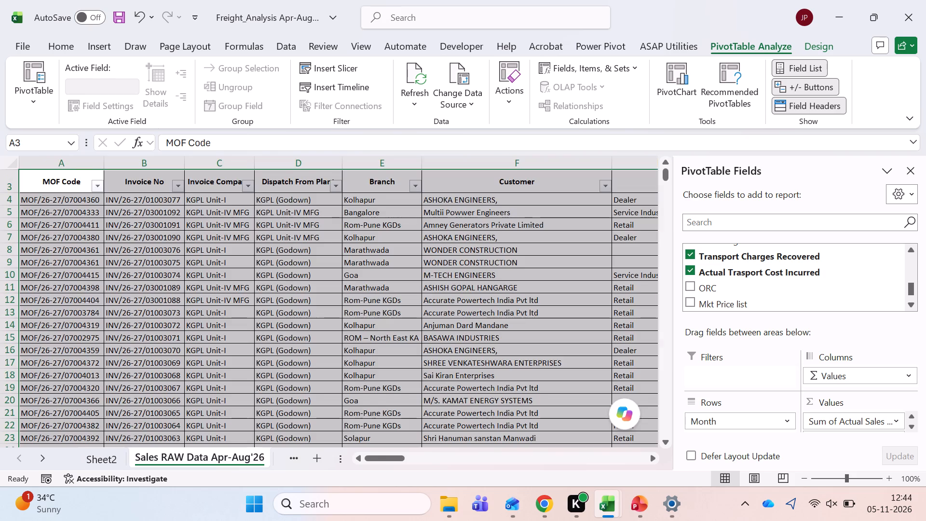
{"action": "key", "text": "ctrl+Up"}
{"action": "key", "text": "Down"}
{"action": "key", "text": "ctrl+Right"}
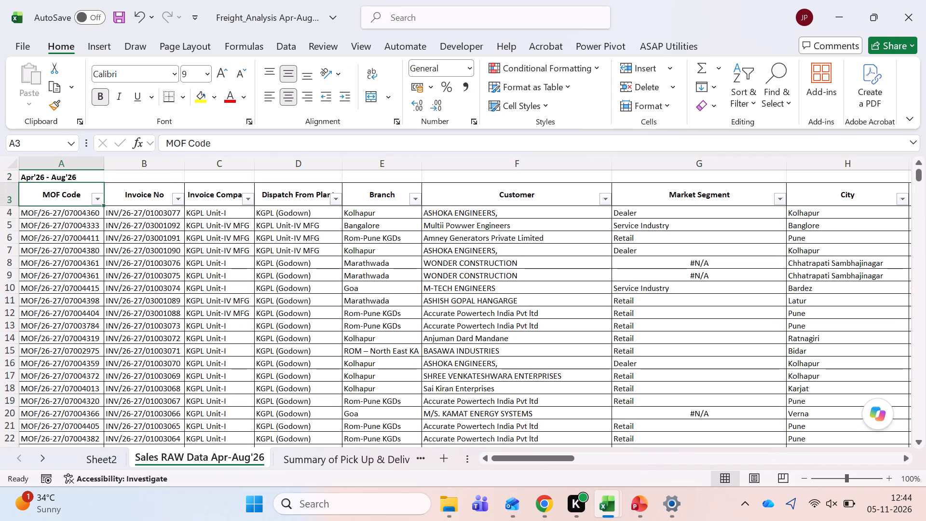
{"action": "key", "text": "Right"}
{"action": "key", "text": "Right"}
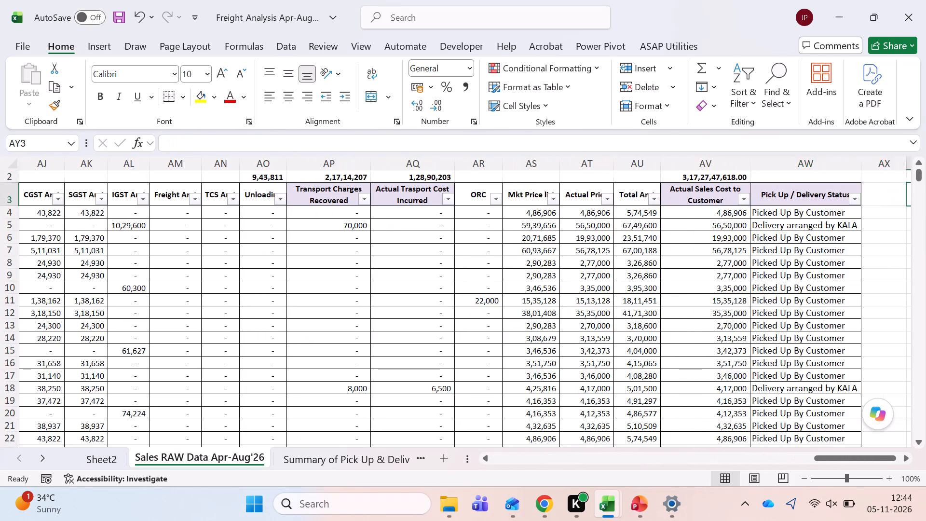
{"action": "key", "text": "Left"}
{"action": "key", "text": "Left"}
{"action": "key", "text": "Right"}
{"action": "type", "text": "Transport Charges"}
{"action": "key", "text": "space"}
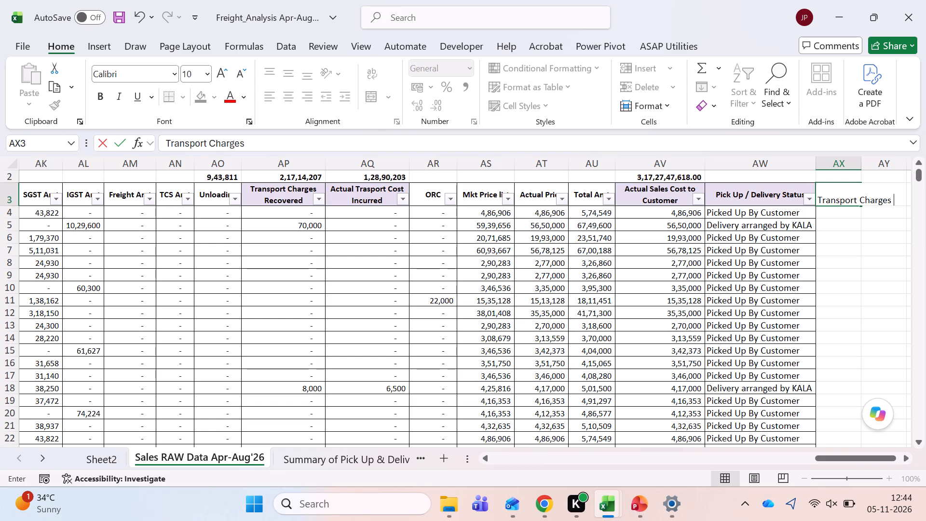
{"action": "type", "text": "Remark"}
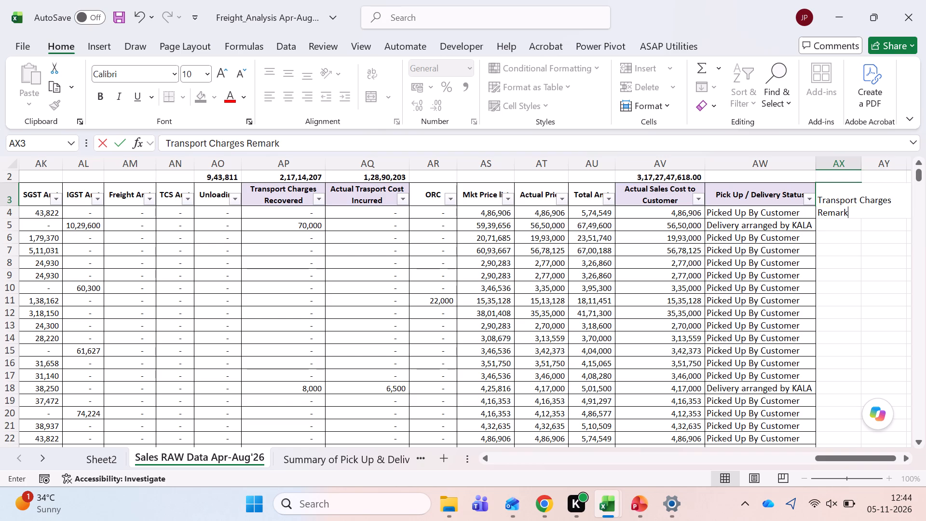
{"action": "key", "text": "Return"}
{"action": "key", "text": "Up"}
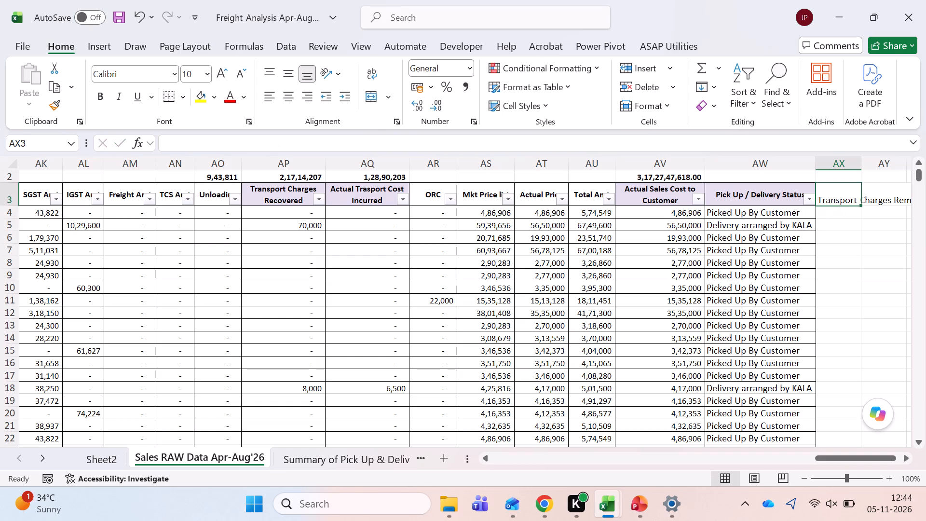
{"action": "left_click_drag", "start_coordinate": [857, 159], "coordinate": [898, 175]}
{"action": "key", "text": "Right"}
{"action": "key", "text": "Right"}
{"action": "key", "text": "Left"}
{"action": "key", "text": "Left"}
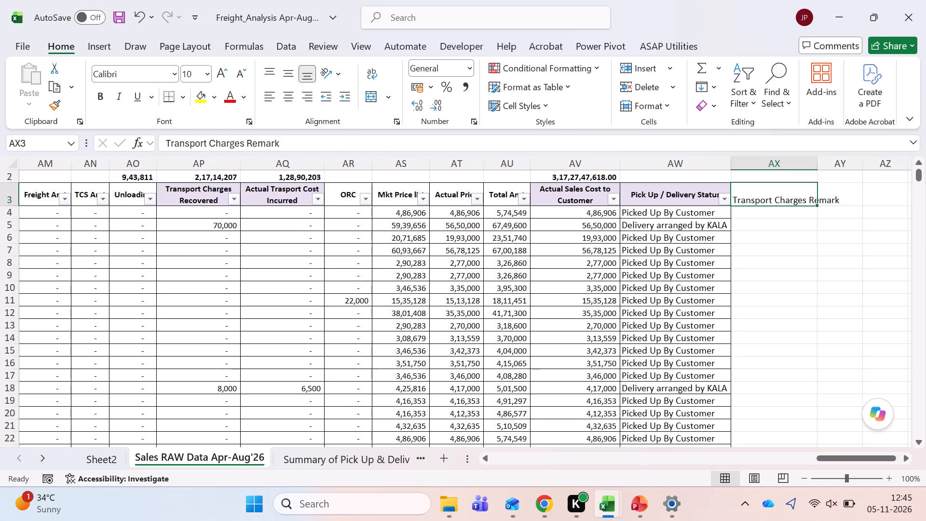
Review the freight recovery and booking categories and remarks on the MIS sheet, along with the neighbouring summary sheets.
{"action": "key", "text": "ctrl+Page_Up"}
{"action": "key", "text": "ctrl+Page_Up"}
{"action": "key", "text": "ctrl+Page_Down"}
{"action": "key", "text": "ctrl+Page_Down"}
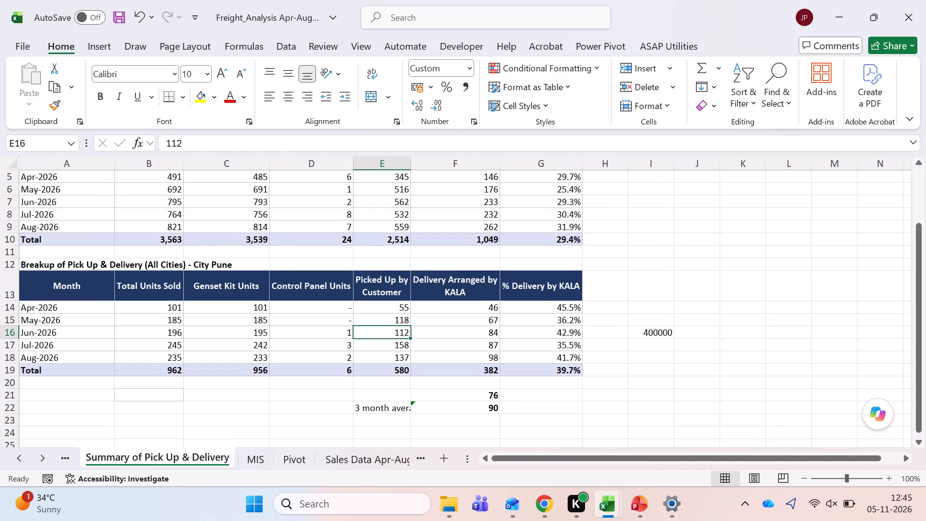
{"action": "key", "text": "ctrl+Page_Down"}
{"action": "key", "text": "Right"}
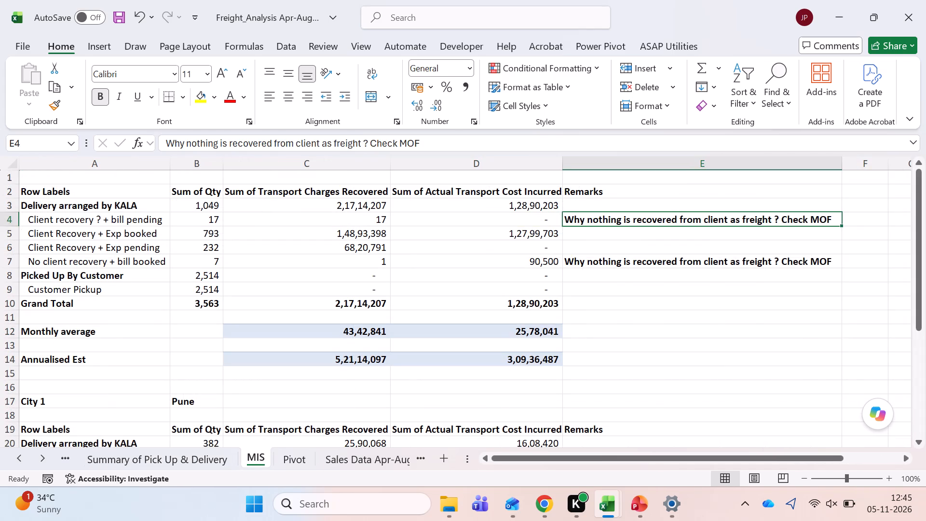
{"action": "key", "text": "Down"}
{"action": "key", "text": "Down"}
{"action": "key", "text": "Down"}
{"action": "key", "text": "Down"}
{"action": "key", "text": "Up"}
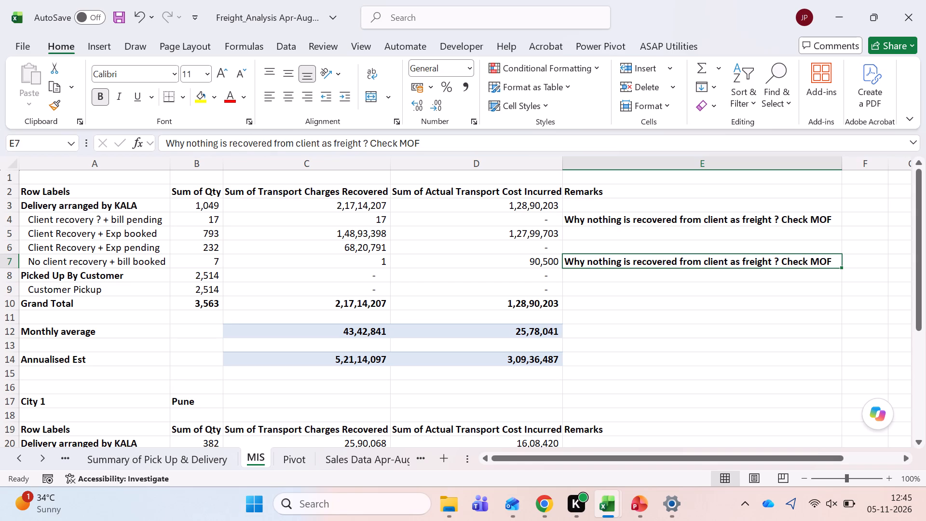
{"action": "scroll", "coordinate": [353, 349], "scroll_direction": "down", "scroll_amount": 1}
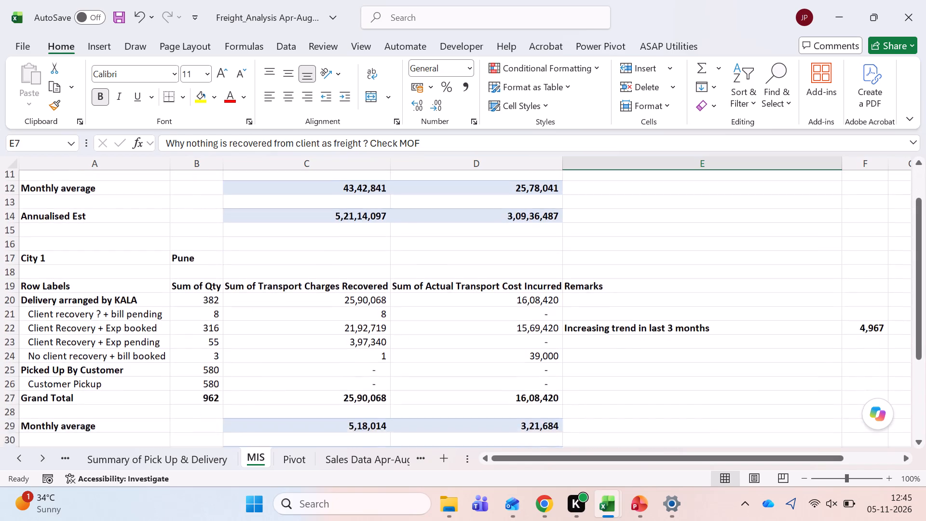
{"action": "scroll", "coordinate": [353, 349], "scroll_direction": "down", "scroll_amount": 1}
{"action": "scroll", "coordinate": [353, 349], "scroll_direction": "up", "scroll_amount": 2}
{"action": "key", "text": "ctrl+Page_Up"}
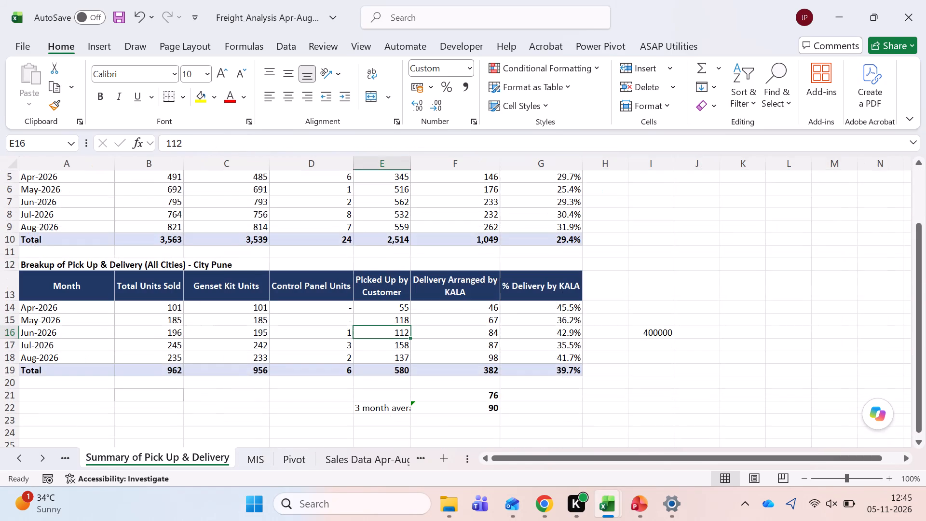
{"action": "key", "text": "ctrl+Page_Down"}
{"action": "key", "text": "ctrl+Page_Down"}
{"action": "key", "text": "ctrl+Page_Down"}
{"action": "key", "text": "ctrl+Page_Up"}
{"action": "key", "text": "ctrl+Page_Up"}
{"action": "key", "text": "ctrl+Page_Up"}
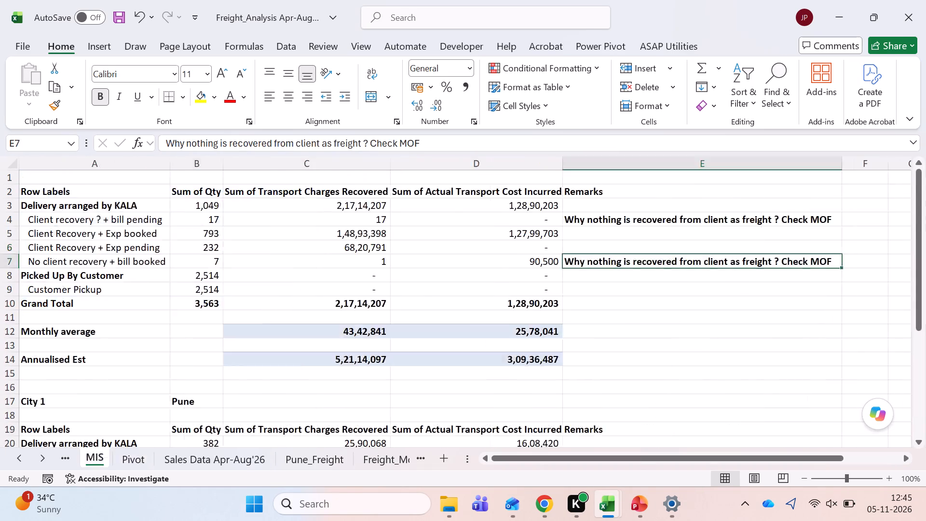
{"action": "key", "text": "ctrl+Page_Up"}
{"action": "key", "text": "ctrl+Page_Up"}
{"action": "key", "text": "ctrl+Page_Up"}
{"action": "key", "text": "ctrl+Page_Down"}
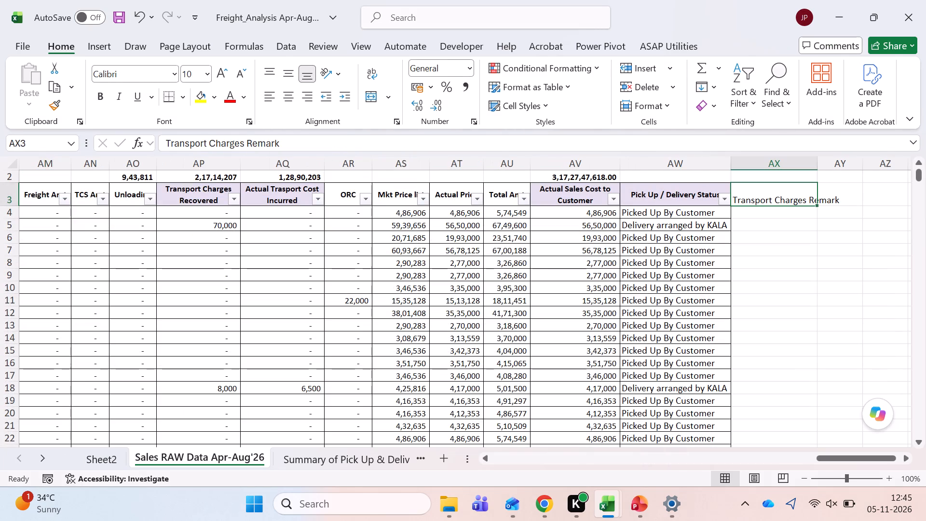
Filter the Transport Charges Recovered column on Sales RAW Data Apr-Aug'26 to exclude the zero (-) entries.
{"action": "key", "text": "Left"}
{"action": "key", "text": "Left"}
{"action": "key", "text": "Left"}
{"action": "key", "text": "Left"}
{"action": "key", "text": "Left"}
{"action": "key", "text": "Up"}
{"action": "key", "text": "Up"}
{"action": "key", "text": "Up"}
{"action": "key", "text": "Down"}
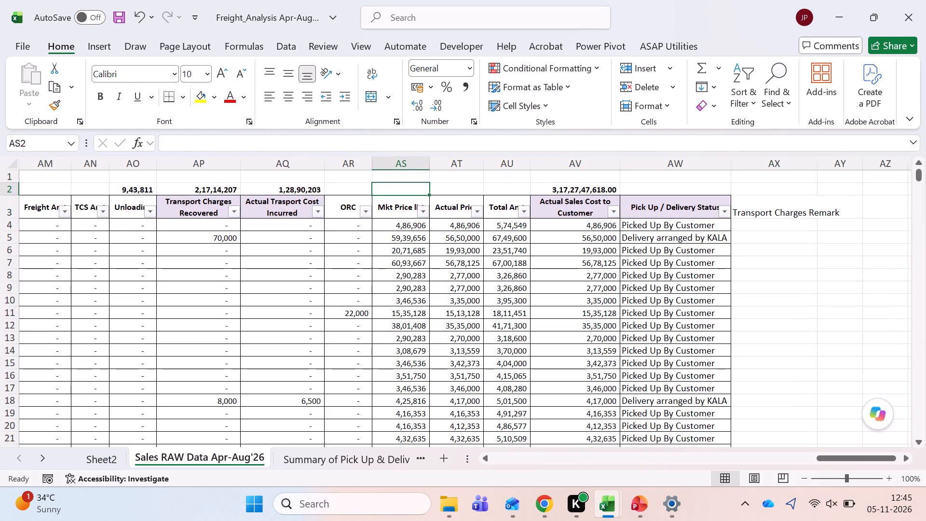
{"action": "key", "text": "Down"}
{"action": "key", "text": "Left"}
{"action": "key", "text": "Left"}
{"action": "key", "text": "Left"}
{"action": "key", "text": "alt+Down"}
{"action": "key", "text": "alt+Down"}
{"action": "key", "text": "alt+Down"}
{"action": "key", "text": "alt+Down"}
{"action": "key", "text": "alt+Down"}
{"action": "key", "text": "alt+Down"}
{"action": "key", "text": "alt+Down"}
{"action": "key", "text": "alt+Down"}
{"action": "key", "text": "alt+Down"}
{"action": "key", "text": "alt+Down"}
{"action": "key", "text": "alt+Down"}
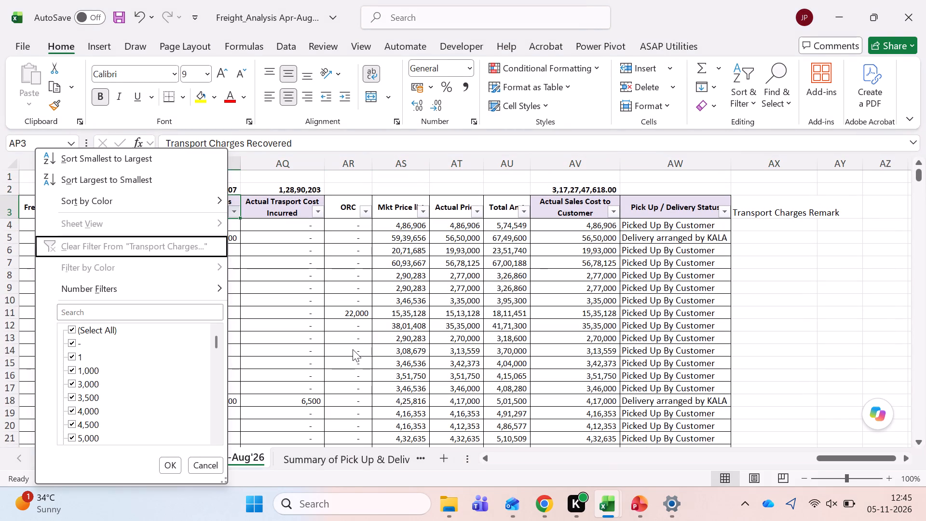
{"action": "key", "text": "space"}
{"action": "key", "text": "Down"}
{"action": "key", "text": "space"}
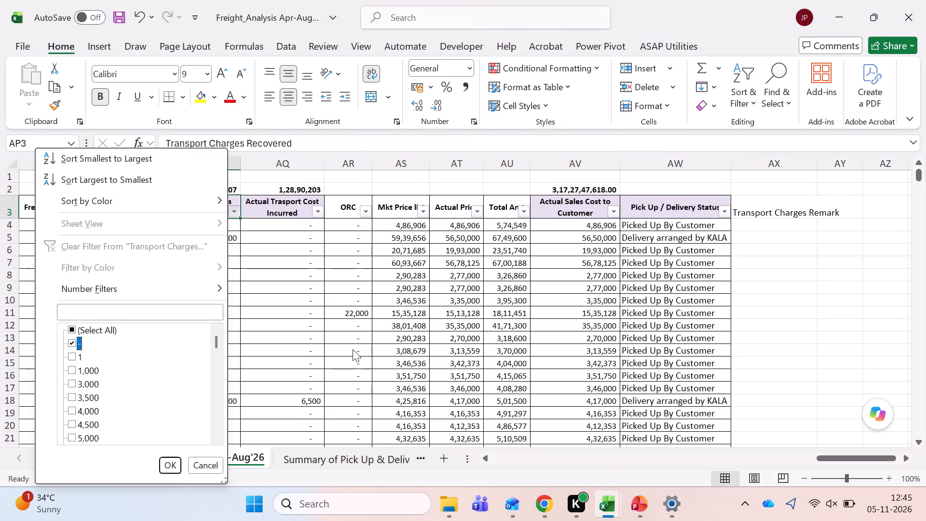
{"action": "key", "text": "Up"}
{"action": "key", "text": "space"}
{"action": "key", "text": "Down"}
{"action": "key", "text": "space"}
{"action": "key", "text": "End"}
{"action": "key", "text": "End"}
{"action": "key", "text": "Return"}
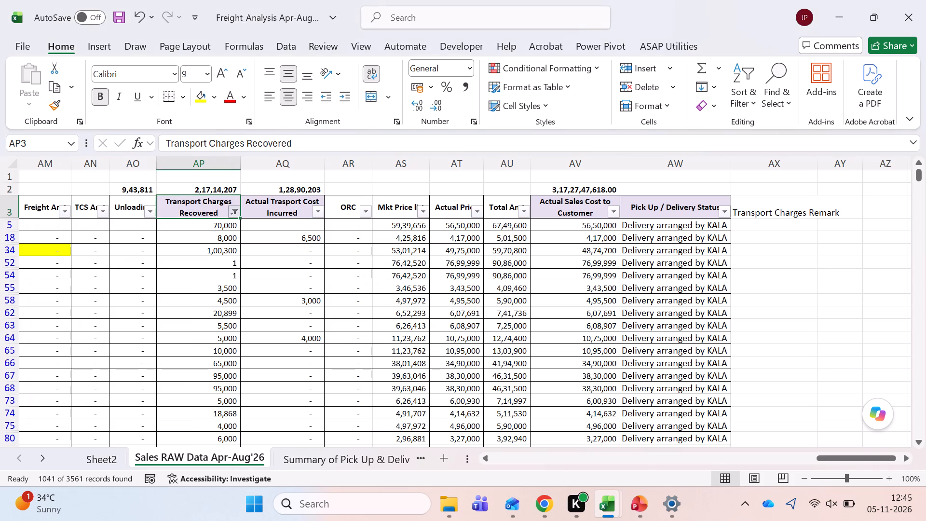
Filter the Actual Trasport Cost Incurred column to show only the zero (-) entries.
{"action": "key", "text": "Right"}
{"action": "key", "text": "alt+Down"}
{"action": "key", "text": "alt+Down"}
{"action": "key", "text": "alt+Down"}
{"action": "key", "text": "alt+Down"}
{"action": "key", "text": "alt+Down"}
{"action": "key", "text": "alt+Down"}
{"action": "key", "text": "alt+Down"}
{"action": "key", "text": "alt+Down"}
{"action": "key", "text": "alt+Down"}
{"action": "key", "text": "alt+Down"}
{"action": "key", "text": "Down"}
{"action": "key", "text": "space"}
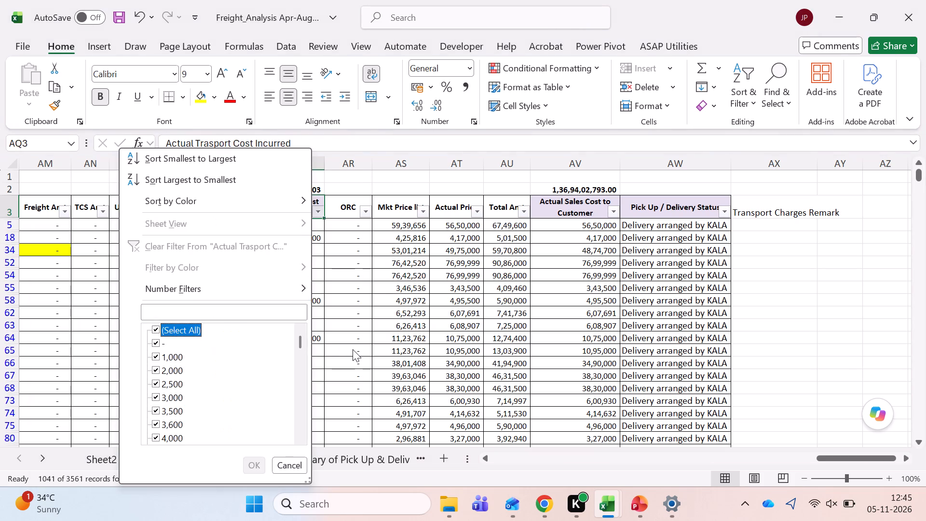
{"action": "key", "text": "Down"}
{"action": "key", "text": "space"}
{"action": "key", "text": "Return"}
{"action": "key", "text": "Down"}
{"action": "key", "text": "ctrl+shift+Down"}
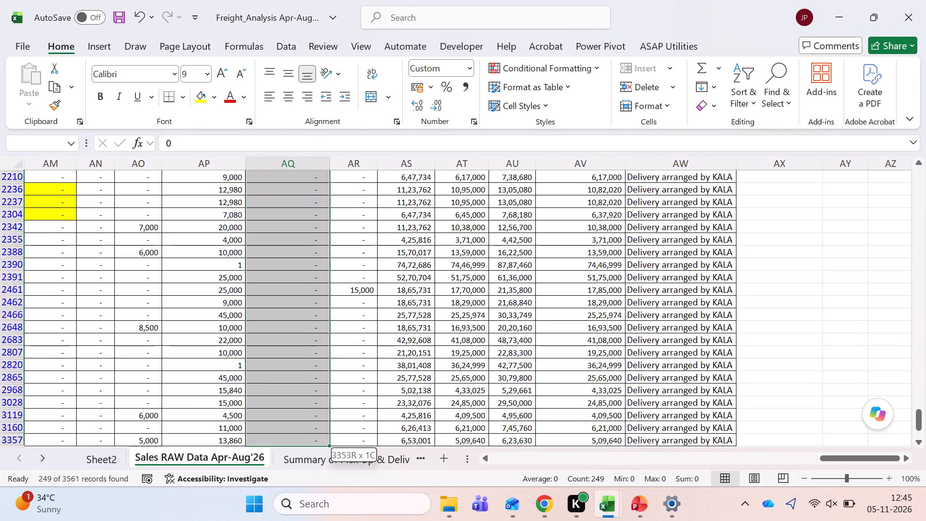
{"action": "key", "text": "Up"}
{"action": "key", "text": "Down"}
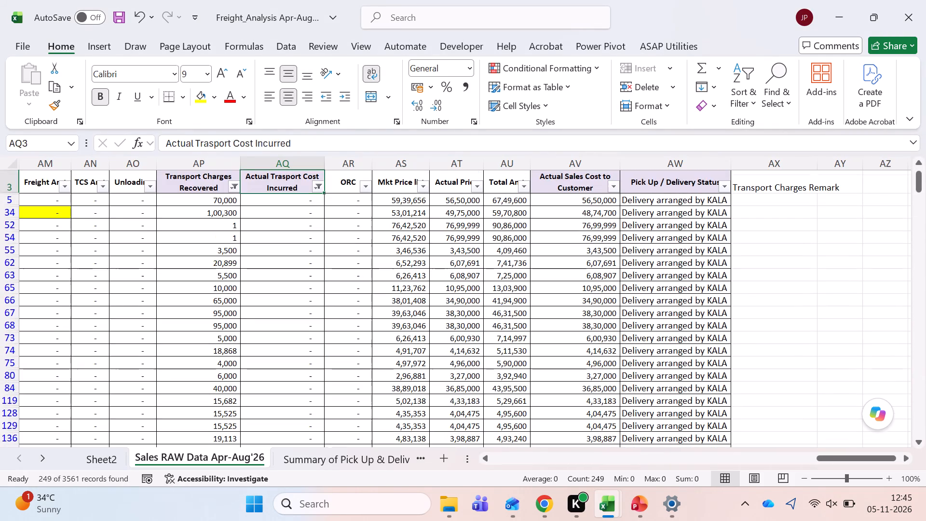
Enter the remark Freight Expense Not Booked / Bill Pending in AX5, the first filtered row of Transport Charges Remark.
{"action": "key", "text": "Right"}
{"action": "key", "text": "Right"}
{"action": "key", "text": "Right"}
{"action": "key", "text": "Right"}
{"action": "key", "text": "Right"}
{"action": "key", "text": "Right"}
{"action": "key", "text": "Right"}
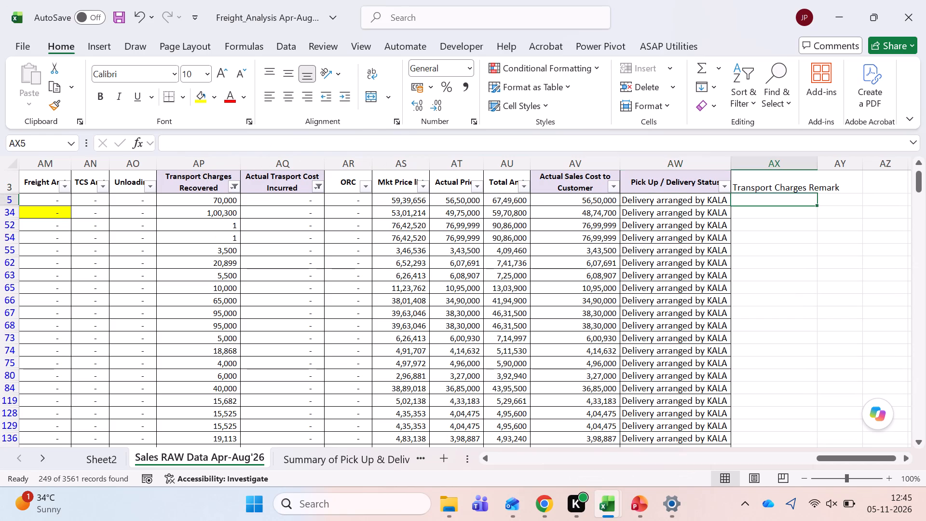
{"action": "type", "text": "Freight Expense Not"}
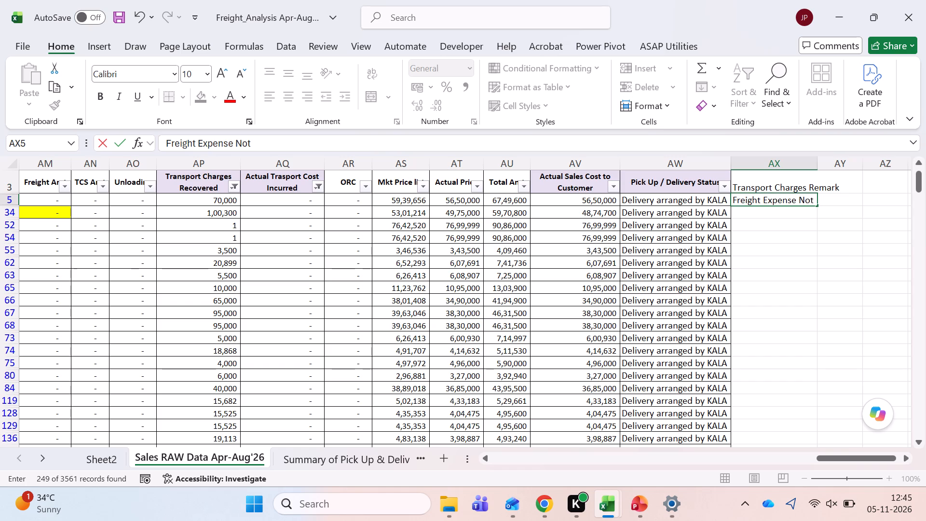
{"action": "key", "text": "space"}
{"action": "type", "text": "Booked /"}
{"action": "key", "text": "space"}
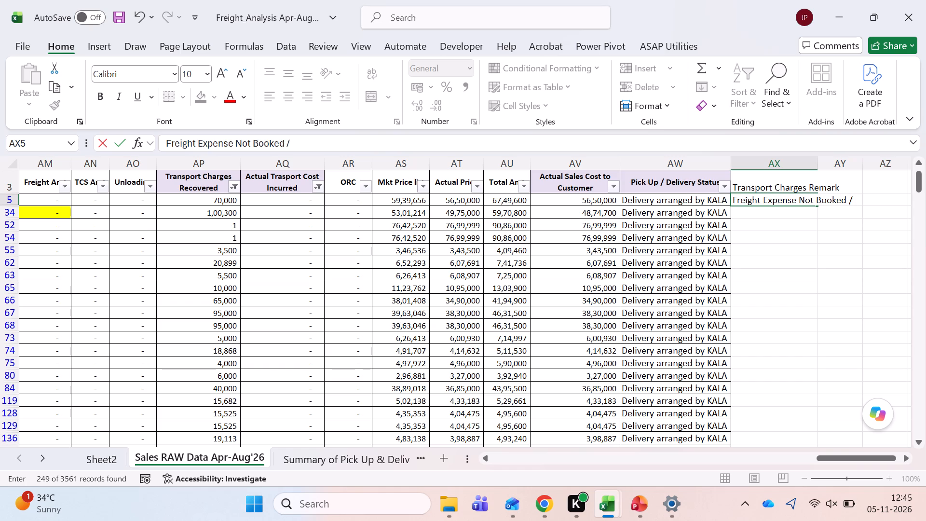
{"action": "type", "text": "Bill Pending"}
{"action": "key", "text": "Return"}
Copy the AX5 remark into column AX for all the remaining filtered rows.
{"action": "key", "text": "Up"}
{"action": "key", "text": "ctrl+c"}
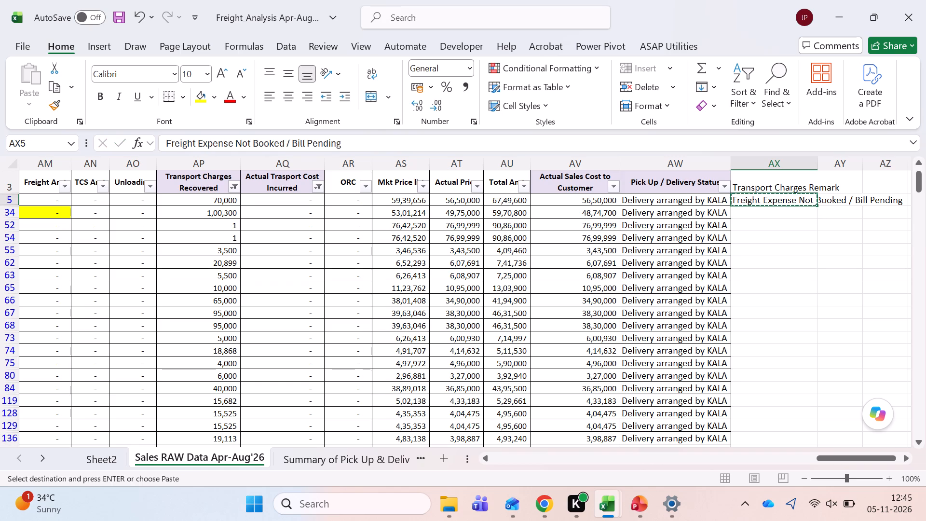
{"action": "key", "text": "Left"}
{"action": "key", "text": "ctrl+Down"}
{"action": "key", "text": "Right"}
{"action": "key", "text": "ctrl+shift+Up"}
{"action": "key", "text": "ctrl+v"}
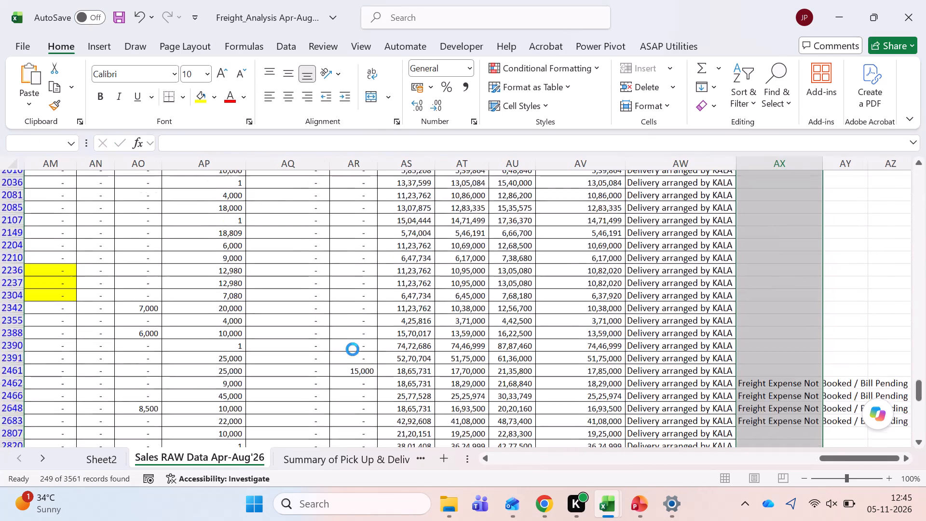
{"action": "key", "text": "ctrl+Up"}
{"action": "key", "text": "Up"}
{"action": "key", "text": "Up"}
{"action": "key", "text": "Up"}
{"action": "key", "text": "Down"}
{"action": "key", "text": "Down"}
{"action": "key", "text": "Escape"}
Apply the Pick Up / Delivery Status header formatting to the Transport Charges Remark header and autofit column AX.
{"action": "key", "text": "Left"}
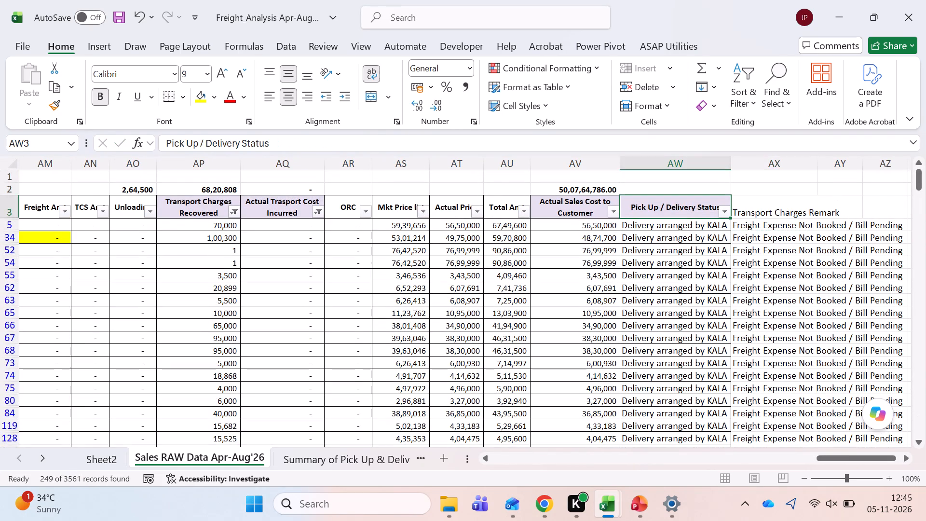
{"action": "left_click", "coordinate": [55, 107]}
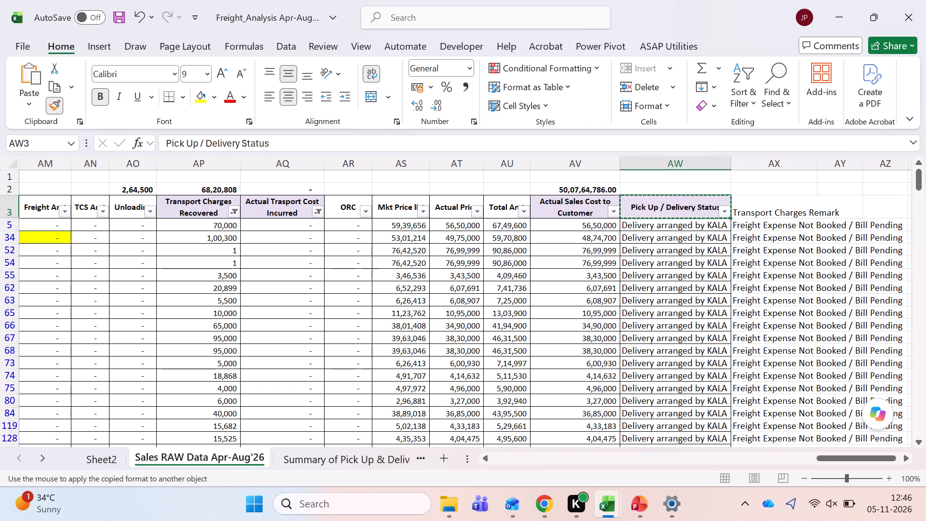
{"action": "left_click", "coordinate": [761, 212]}
{"action": "key", "text": "Right"}
{"action": "key", "text": "Right"}
{"action": "key", "text": "Right"}
{"action": "key", "text": "Left"}
{"action": "key", "text": "Left"}
{"action": "key", "text": "Left"}
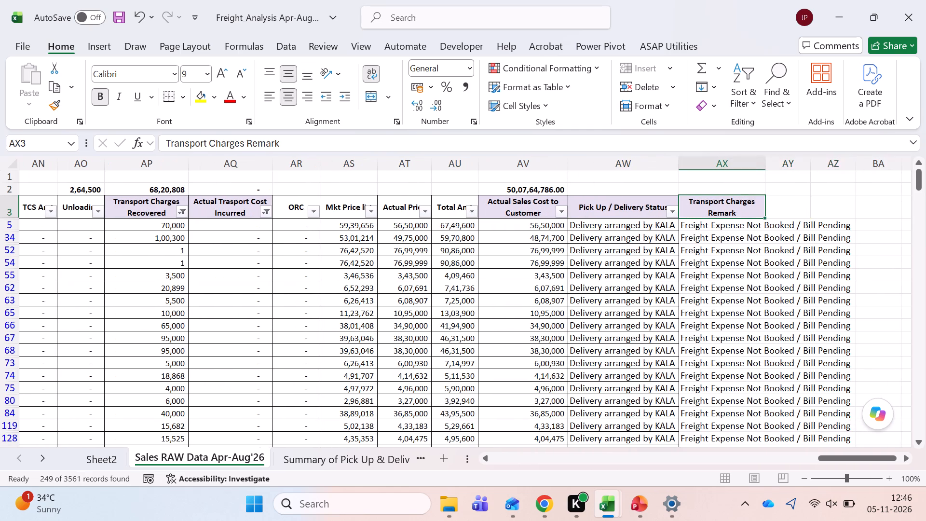
{"action": "double_click", "coordinate": [766, 157]}
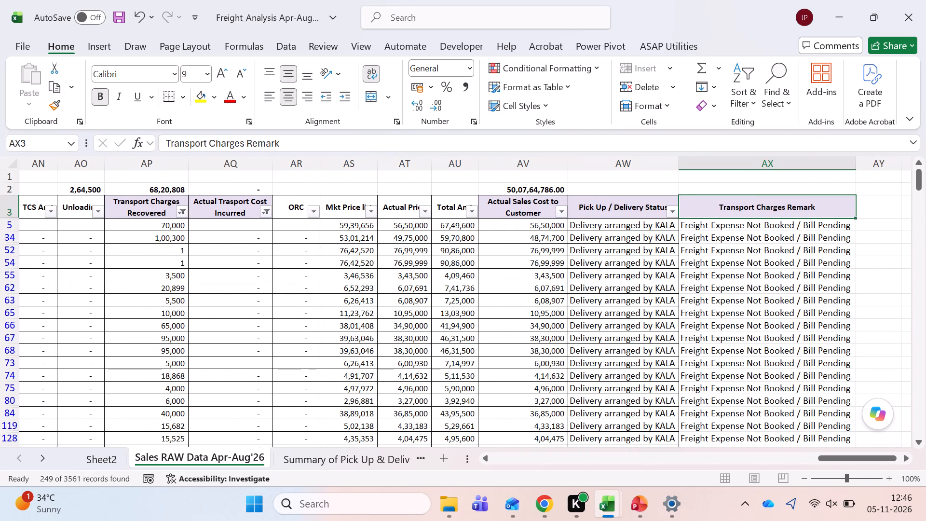
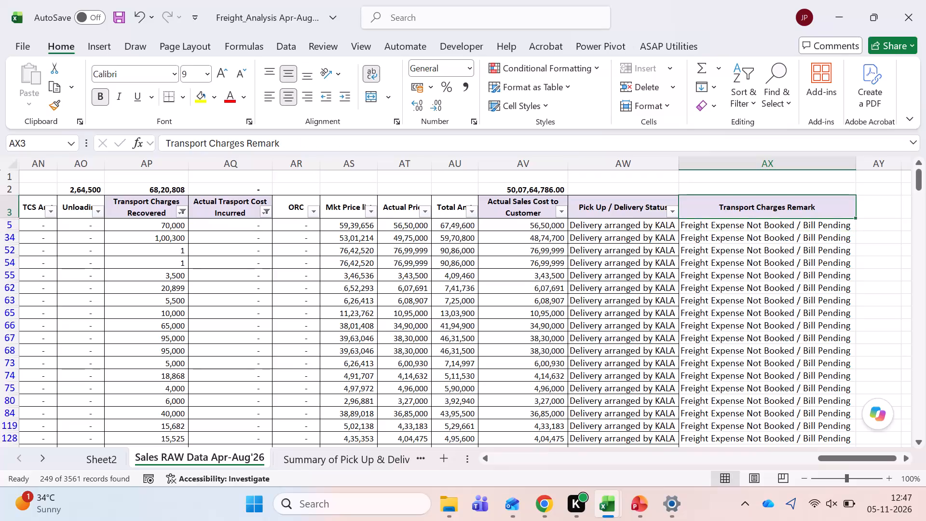
Remove the existing filters and reapply the filter across header row 3 so it includes the Transport Charges Remark column.
{"action": "key", "text": "ctrl+shift+l"}
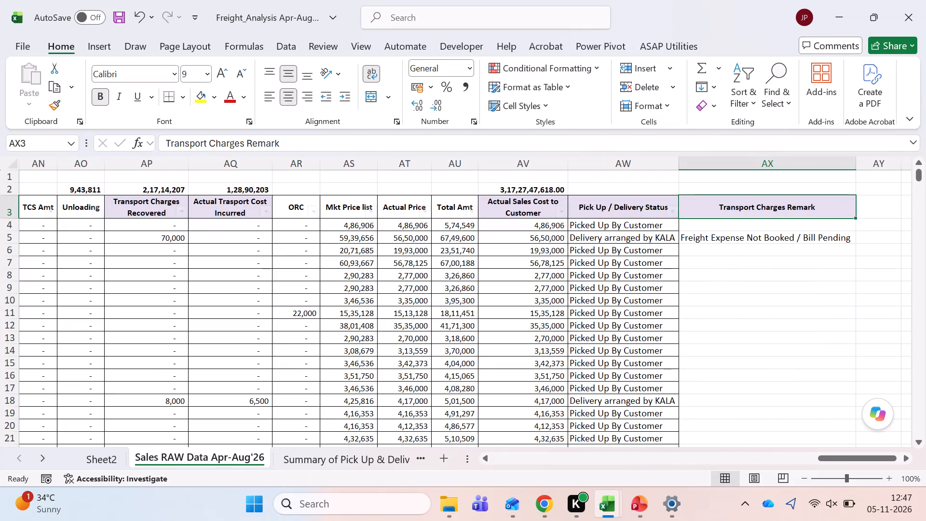
{"action": "key", "text": "Left"}
{"action": "key", "text": "Left"}
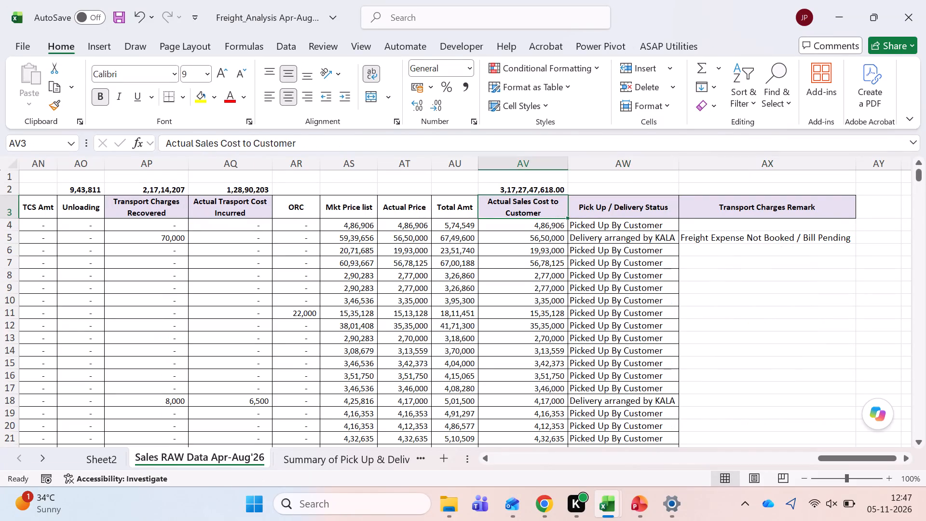
{"action": "key", "text": "Right"}
{"action": "key", "text": "shift+space"}
{"action": "key", "text": "ctrl+shift+l"}
{"action": "key", "text": "Right"}
{"action": "key", "text": "Right"}
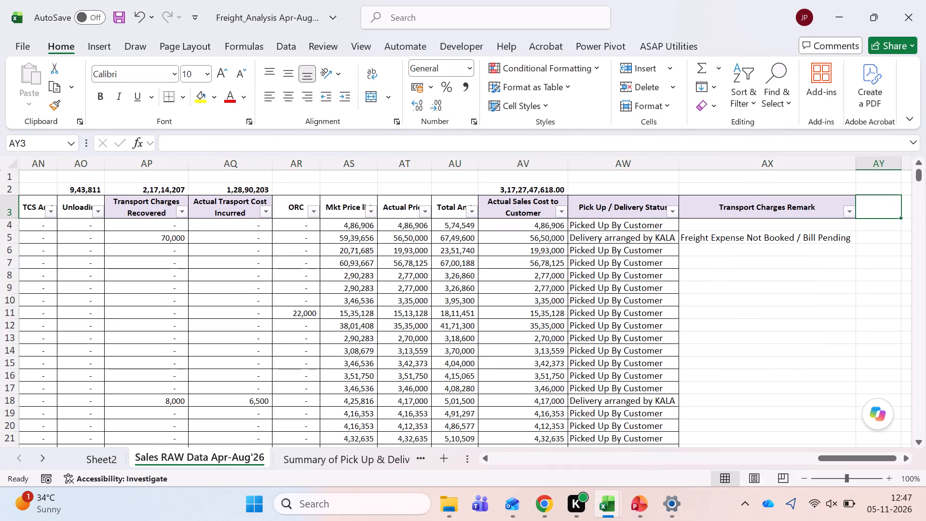
{"action": "key", "text": "Left"}
{"action": "key", "text": "Left"}
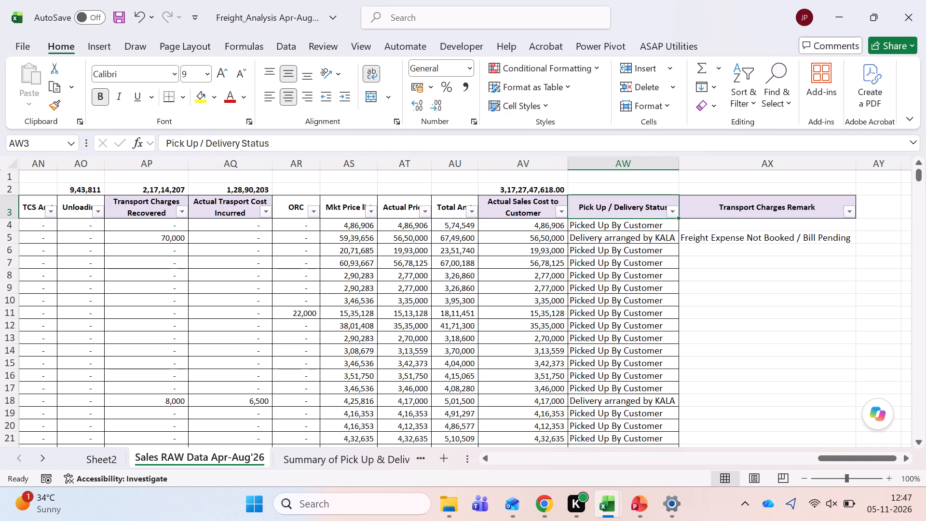
{"action": "key", "text": "Right"}
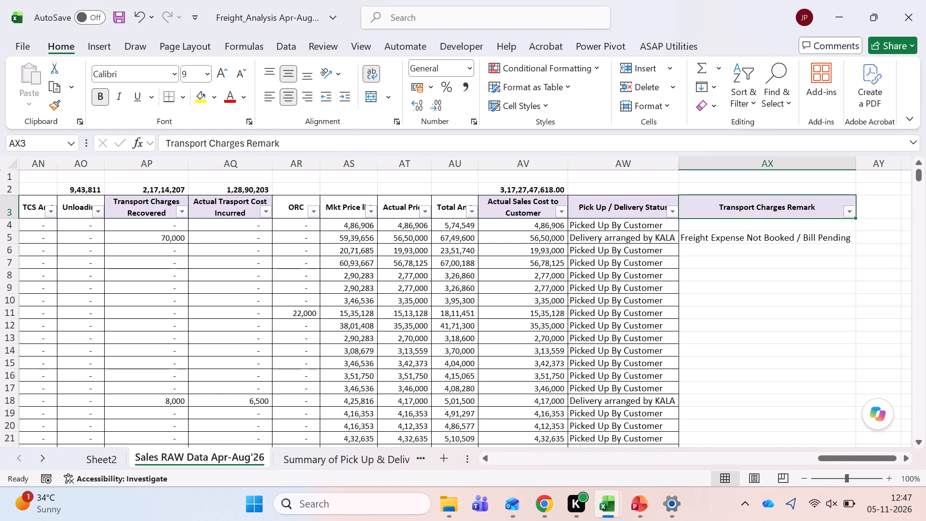
{"action": "key", "text": "ctrl+Left"}
{"action": "key", "text": "Right"}
{"action": "key", "text": "Right"}
{"action": "key", "text": "ctrl+Right"}
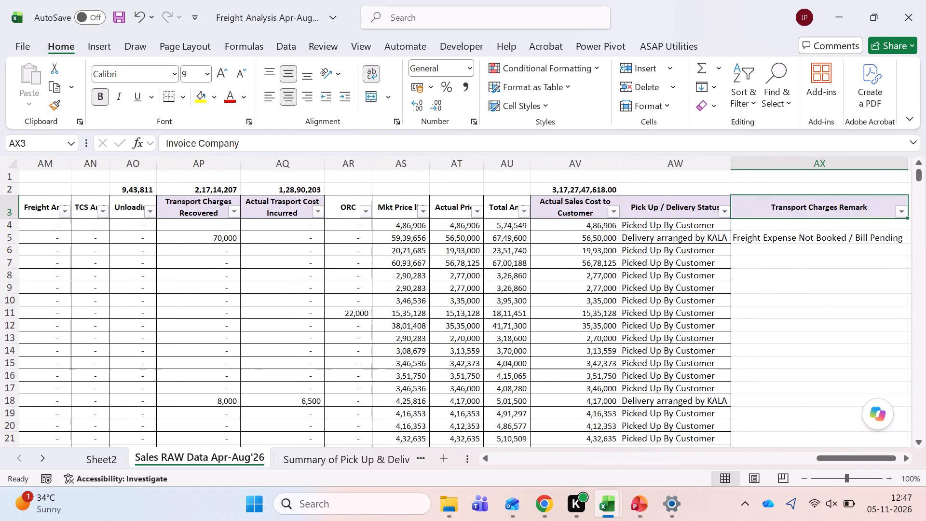
Filter the Pick Up / Delivery Status column to show only Picked Up By Customer.
{"action": "key", "text": "Left"}
{"action": "key", "text": "Left"}
{"action": "key", "text": "Left"}
{"action": "key", "text": "Right"}
{"action": "key", "text": "Right"}
{"action": "key", "text": "alt+Down"}
{"action": "key", "text": "alt+Down"}
{"action": "key", "text": "alt+Down"}
{"action": "key", "text": "alt+Down"}
{"action": "key", "text": "alt+Down"}
{"action": "key", "text": "alt+Down"}
{"action": "key", "text": "alt+Down"}
{"action": "key", "text": "alt+Down"}
{"action": "key", "text": "alt+Down"}
{"action": "key", "text": "alt+Down"}
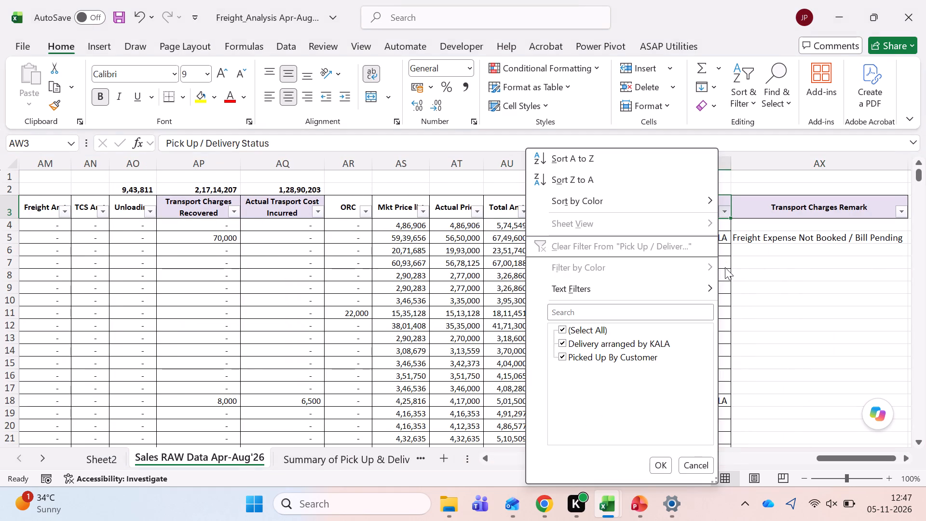
{"action": "key", "text": "Down"}
{"action": "key", "text": "space"}
{"action": "key", "text": "Down"}
{"action": "key", "text": "Down"}
{"action": "key", "text": "space"}
{"action": "key", "text": "Return"}
{"action": "key", "text": "Down"}
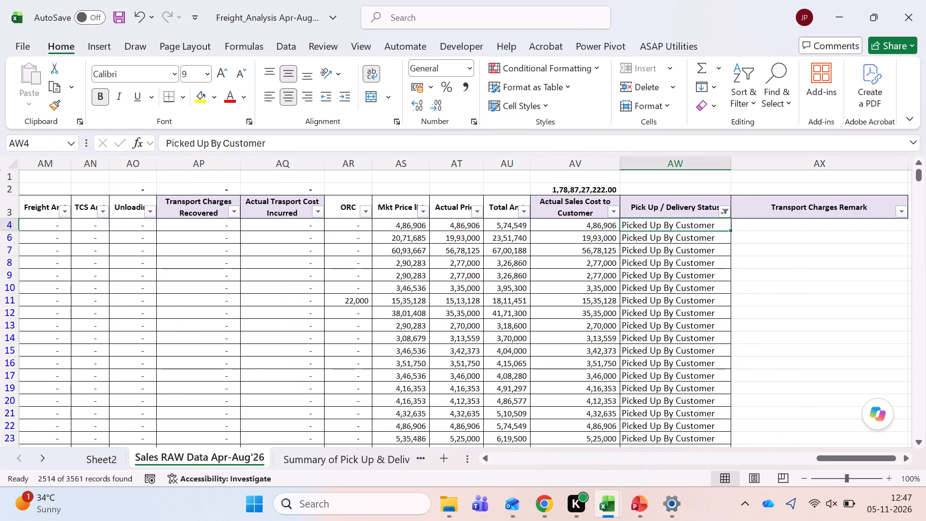
Enter the remark Picked Up By Customer in AX4, the first filtered row of Transport Charges Remark.
{"action": "key", "text": "Right"}
{"action": "type", "text": "Picked Up By Customer"}
{"action": "key", "text": "Return"}
{"action": "key", "text": "Up"}
Copy the AX4 remark into column AX for all the remaining filtered rows.
{"action": "key", "text": "ctrl+c"}
{"action": "key", "text": "Left"}
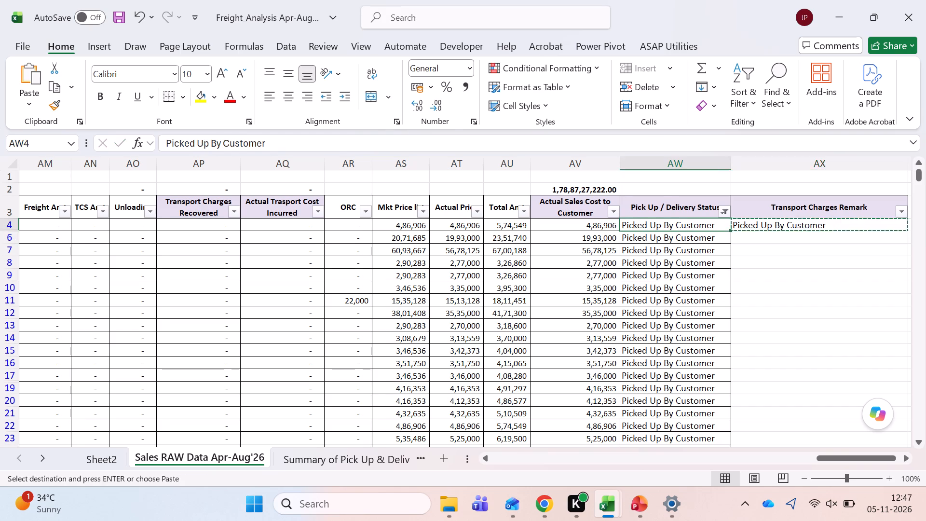
{"action": "key", "text": "ctrl+Down"}
{"action": "key", "text": "Right"}
{"action": "key", "text": "ctrl+shift+Up"}
{"action": "key", "text": "ctrl+v"}
{"action": "key", "text": "ctrl+Up"}
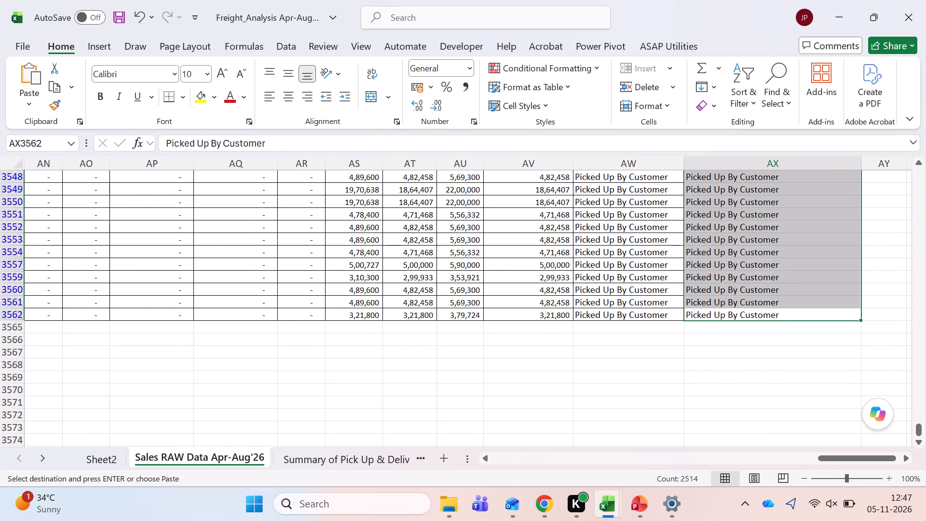
{"action": "key", "text": "Down"}
{"action": "key", "text": "Up"}
{"action": "key", "text": "Escape"}
Include Delivery arranged by KALA in the Pick Up / Delivery Status filter again so all statuses are shown.
{"action": "key", "text": "Left"}
{"action": "key", "text": "alt+Down"}
{"action": "key", "text": "Down"}
{"action": "key", "text": "Down"}
{"action": "key", "text": "Down"}
{"action": "key", "text": "Down"}
{"action": "key", "text": "Down"}
{"action": "key", "text": "Down"}
{"action": "key", "text": "Down"}
{"action": "key", "text": "Down"}
{"action": "key", "text": "Down"}
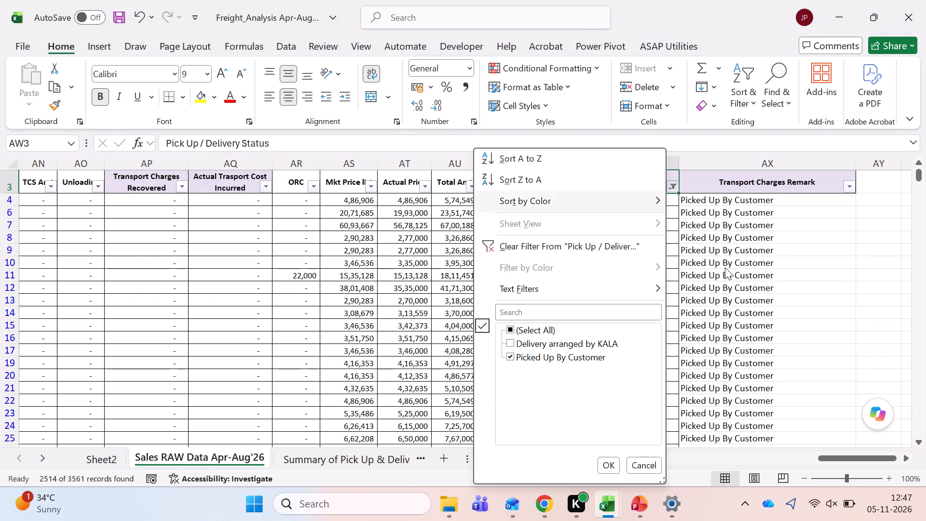
{"action": "key", "text": "Down"}
{"action": "key", "text": "Up"}
{"action": "key", "text": "space"}
{"action": "key", "text": "Return"}
{"action": "key", "text": "Down"}
{"action": "key", "text": "Up"}
Filter the Transport Charges Remark column to show only the blank entries.
{"action": "key", "text": "Right"}
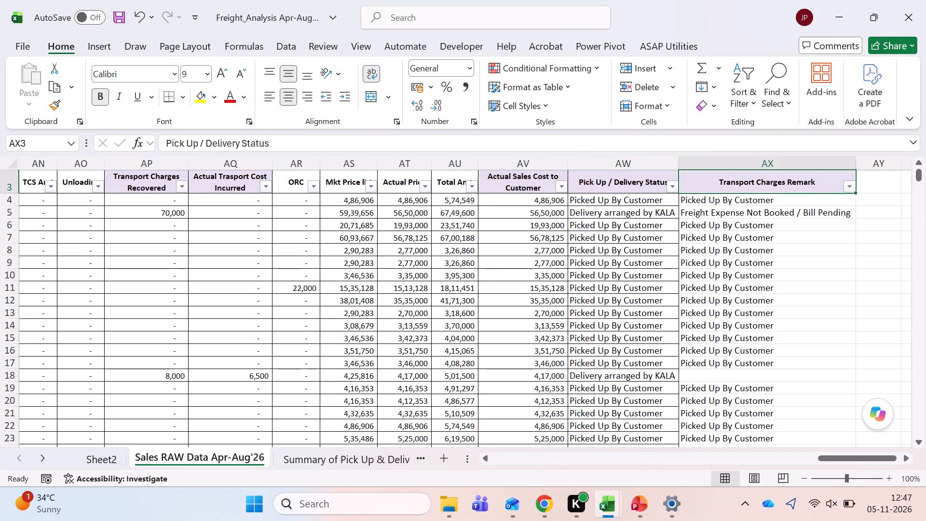
{"action": "key", "text": "alt+Down"}
{"action": "key", "text": "alt+Down"}
{"action": "key", "text": "alt+Down"}
{"action": "key", "text": "alt+Down"}
{"action": "key", "text": "alt+Down"}
{"action": "key", "text": "alt+Down"}
{"action": "key", "text": "alt+Down"}
{"action": "key", "text": "alt+Down"}
{"action": "key", "text": "alt+Down"}
{"action": "key", "text": "alt+Down"}
{"action": "key", "text": "alt+Down"}
{"action": "key", "text": "space"}
{"action": "key", "text": "Down"}
{"action": "key", "text": "Down"}
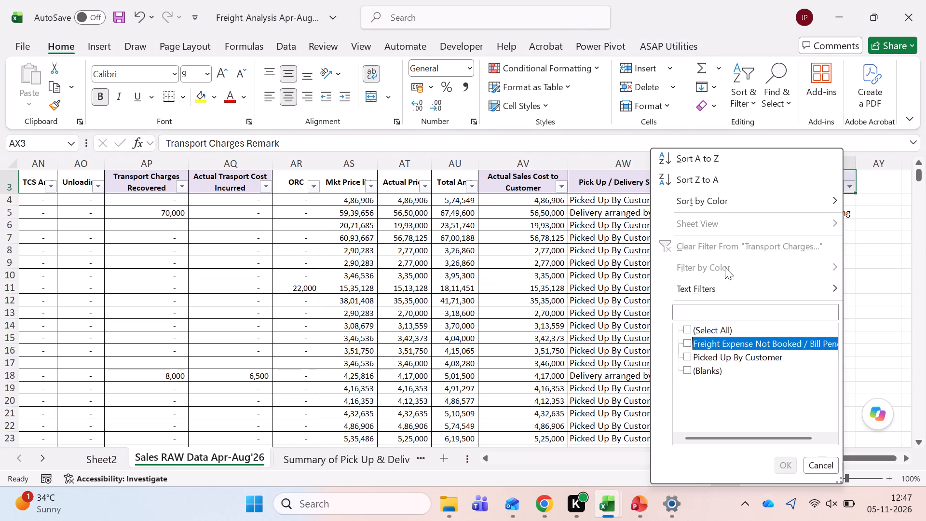
{"action": "key", "text": "Down"}
{"action": "key", "text": "space"}
{"action": "key", "text": "Return"}
{"action": "key", "text": "Down"}
Examine the transport cost columns of the blank-remark rows and the filter values of Actual Trasport Cost Incurred.
{"action": "key", "text": "Left"}
{"action": "key", "text": "Left"}
{"action": "key", "text": "Left"}
{"action": "key", "text": "Left"}
{"action": "key", "text": "Left"}
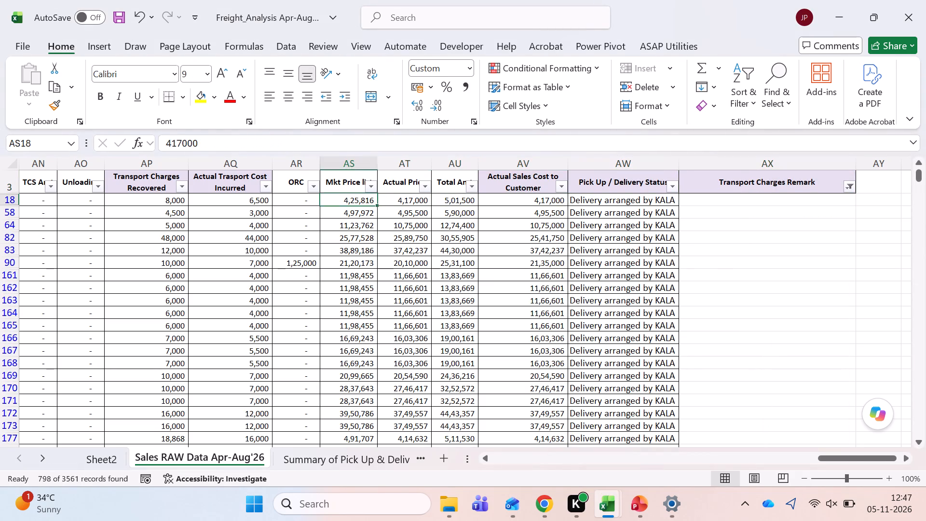
{"action": "key", "text": "Left"}
{"action": "key", "text": "Left"}
{"action": "key", "text": "Left"}
{"action": "key", "text": "Left"}
{"action": "key", "text": "Right"}
{"action": "key", "text": "Right"}
{"action": "key", "text": "Up"}
{"action": "key", "text": "Up"}
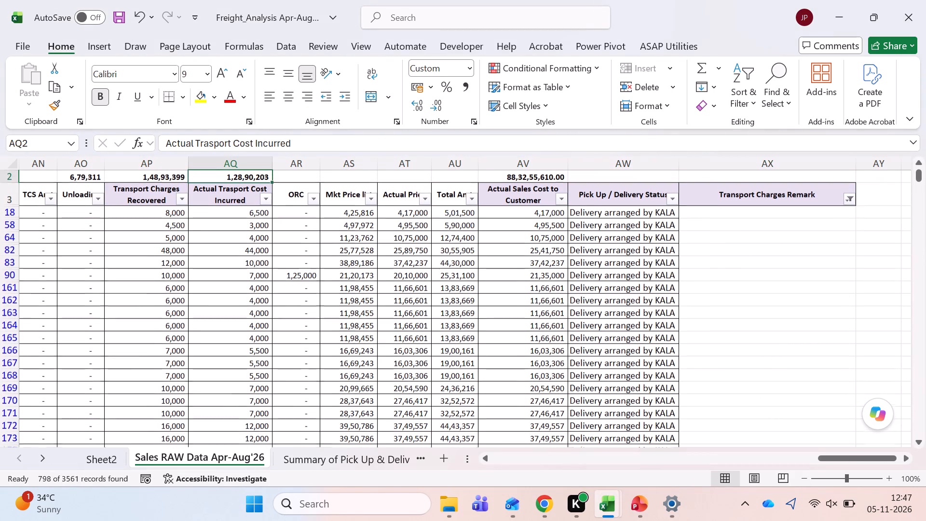
{"action": "key", "text": "Down"}
{"action": "key", "text": "alt+Down"}
{"action": "key", "text": "alt+Down"}
{"action": "key", "text": "alt+Down"}
{"action": "key", "text": "alt+Down"}
{"action": "key", "text": "alt+Down"}
{"action": "key", "text": "alt+Down"}
{"action": "key", "text": "alt+Down"}
{"action": "key", "text": "alt+Down"}
{"action": "key", "text": "alt+Down"}
{"action": "key", "text": "alt+Down"}
{"action": "key", "text": "alt+Down"}
{"action": "key", "text": "alt+Down"}
{"action": "key", "text": "alt+Down"}
{"action": "key", "text": "alt+Down"}
{"action": "key", "text": "alt+Down"}
{"action": "key", "text": "alt+Down"}
{"action": "key", "text": "alt+Down"}
{"action": "key", "text": "End"}
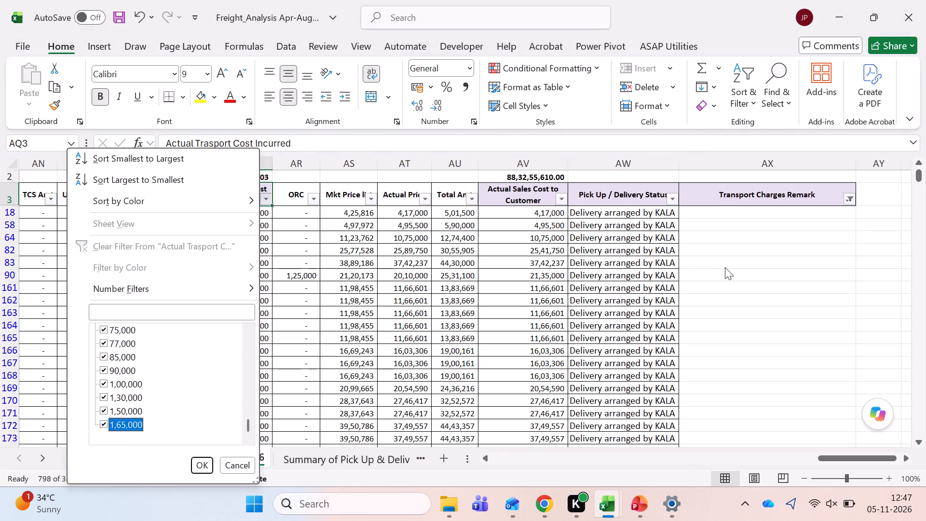
{"action": "key", "text": "End"}
{"action": "key", "text": "End"}
{"action": "key", "text": "Page_Up"}
{"action": "key", "text": "Page_Up"}
{"action": "key", "text": "Page_Up"}
{"action": "key", "text": "Page_Up"}
{"action": "key", "text": "Page_Up"}
{"action": "key", "text": "Page_Up"}
{"action": "key", "text": "Page_Up"}
{"action": "key", "text": "Page_Up"}
{"action": "key", "text": "Page_Up"}
{"action": "key", "text": "Page_Up"}
{"action": "key", "text": "Page_Up"}
{"action": "key", "text": "Page_Up"}
{"action": "key", "text": "Page_Up"}
{"action": "key", "text": "Page_Up"}
{"action": "key", "text": "Page_Up"}
{"action": "key", "text": "Page_Up"}
{"action": "key", "text": "Page_Up"}
{"action": "key", "text": "Page_Up"}
{"action": "key", "text": "Page_Up"}
{"action": "key", "text": "Page_Up"}
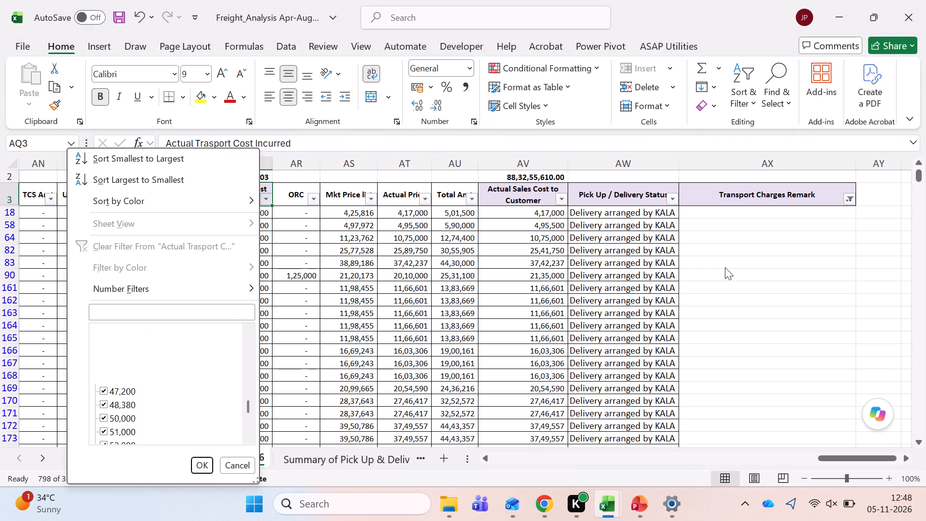
{"action": "key", "text": "Escape"}
Enter the remark Freight Expense Booked in AX18, the first filtered row of Transport Charges Remark.
{"action": "key", "text": "Down"}
{"action": "key", "text": "Right"}
{"action": "key", "text": "Right"}
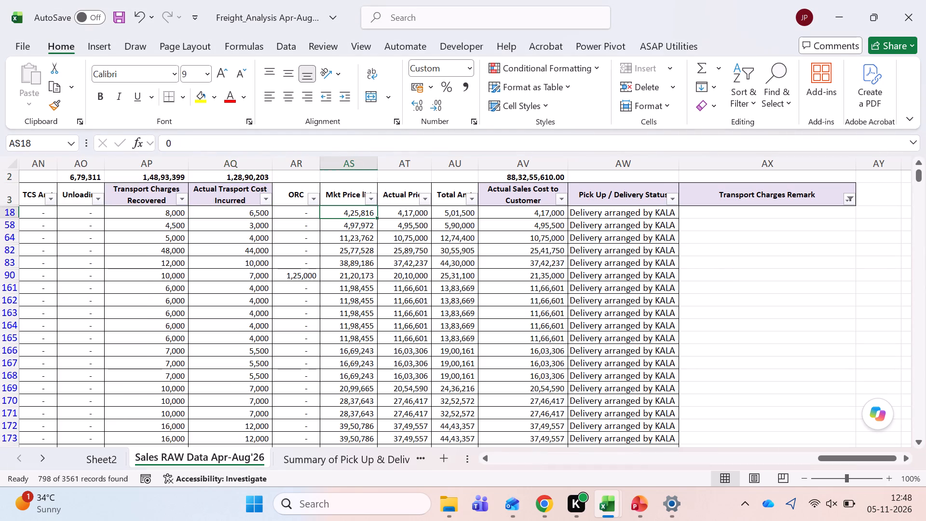
{"action": "key", "text": "Right"}
{"action": "key", "text": "Right"}
{"action": "key", "text": "Right"}
{"action": "key", "text": "Right"}
{"action": "key", "text": "Right"}
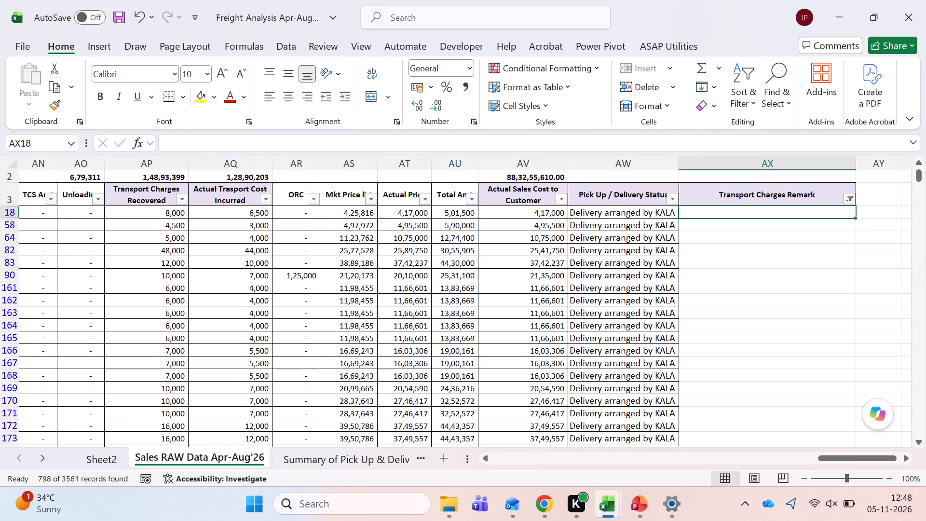
{"action": "type", "text": "Ac"}
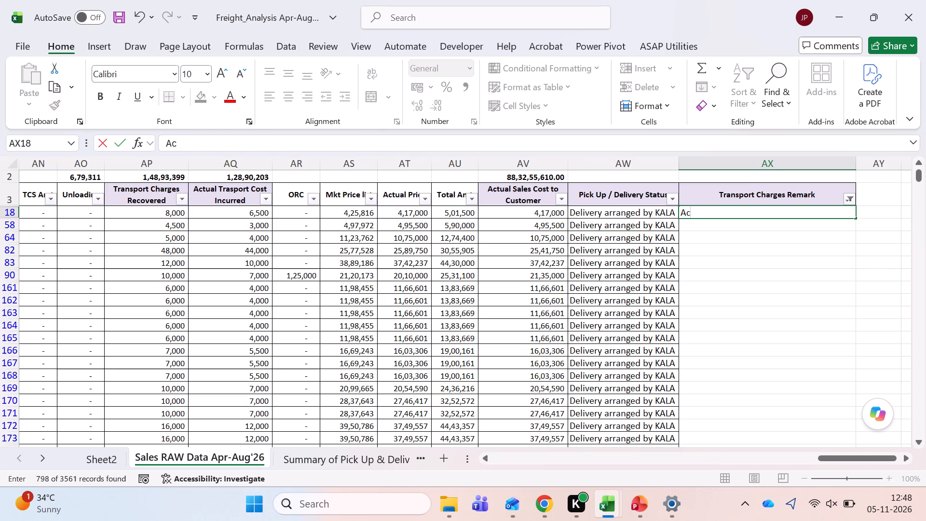
{"action": "key", "text": "BackSpace"}
{"action": "key", "text": "BackSpace"}
{"action": "key", "text": "BackSpace"}
{"action": "key", "text": "BackSpace"}
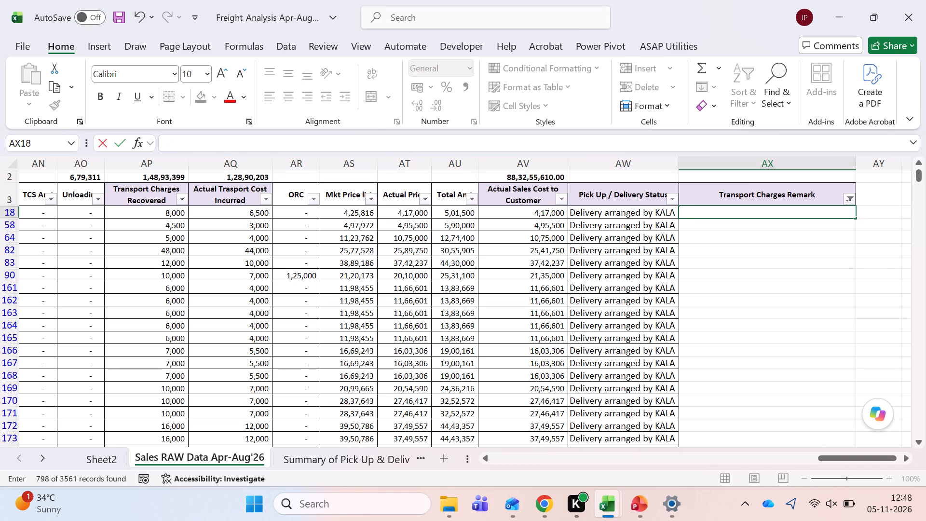
{"action": "type", "text": "Freight Expense Booked"}
{"action": "key", "text": "Return"}
{"action": "key", "text": "Up"}
Copy the Freight Expense Booked remark from AX18 into all remaining filtered rows of Transport Charges Remark, down to AX3564.
{"action": "key", "text": "ctrl+c"}
{"action": "key", "text": "Left"}
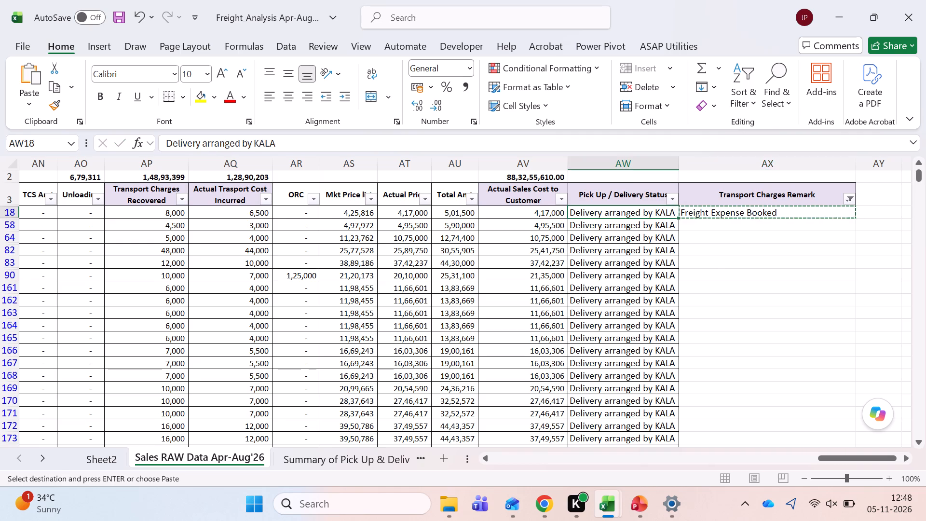
{"action": "key", "text": "ctrl+Down"}
{"action": "key", "text": "Right"}
{"action": "key", "text": "ctrl+shift+Up"}
{"action": "key", "text": "ctrl+v"}
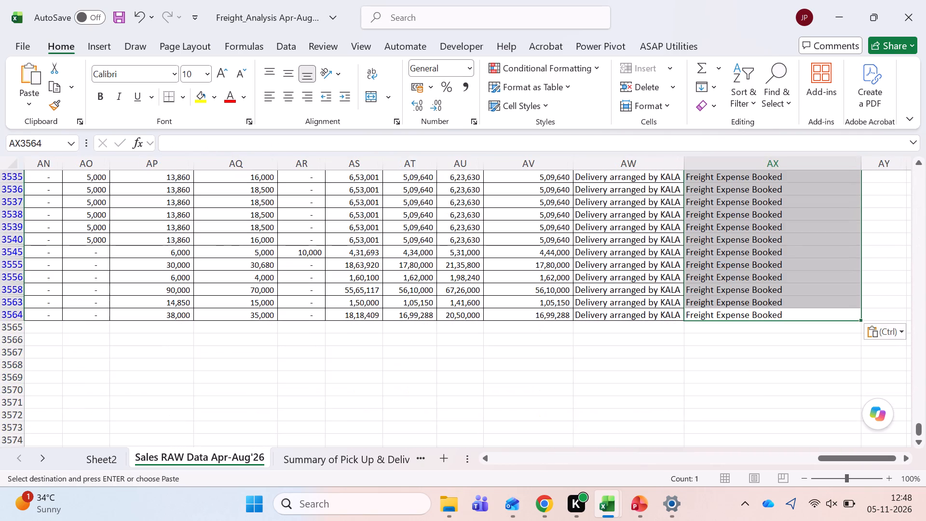
{"action": "key", "text": "ctrl+Up"}
{"action": "key", "text": "Down"}
{"action": "key", "text": "Up"}
{"action": "key", "text": "Up"}
{"action": "key", "text": "Escape"}
Select all values in the Transport Charges Remark filter so every sales row is shown.
{"action": "key", "text": "Down"}
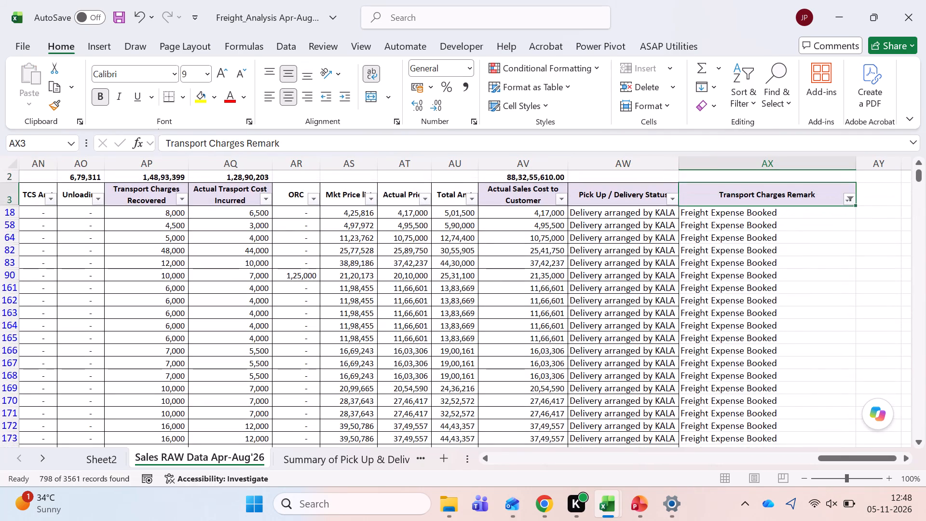
{"action": "key", "text": "alt+Down"}
{"action": "key", "text": "Down"}
{"action": "key", "text": "Down"}
{"action": "key", "text": "Down"}
{"action": "key", "text": "Down"}
{"action": "key", "text": "Down"}
{"action": "key", "text": "Down"}
{"action": "key", "text": "Down"}
{"action": "key", "text": "Down"}
{"action": "key", "text": "Down"}
{"action": "key", "text": "space"}
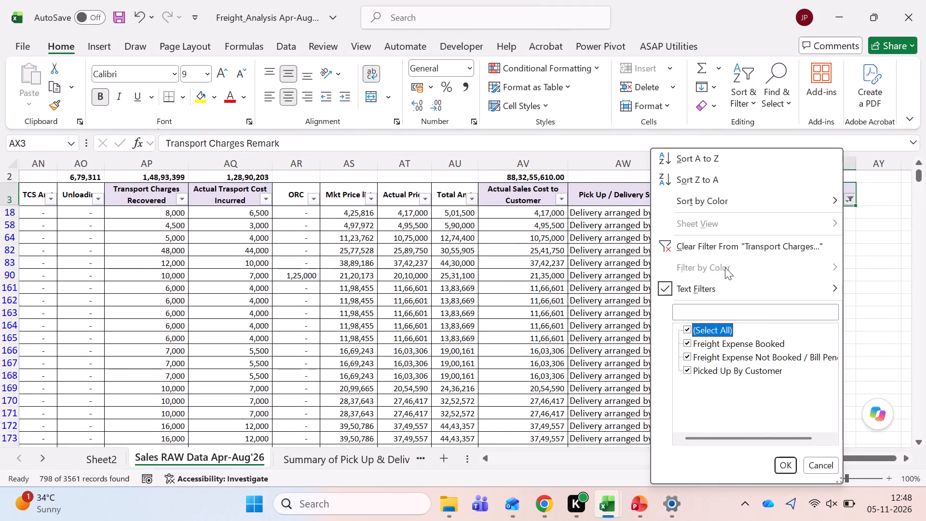
{"action": "key", "text": "Return"}
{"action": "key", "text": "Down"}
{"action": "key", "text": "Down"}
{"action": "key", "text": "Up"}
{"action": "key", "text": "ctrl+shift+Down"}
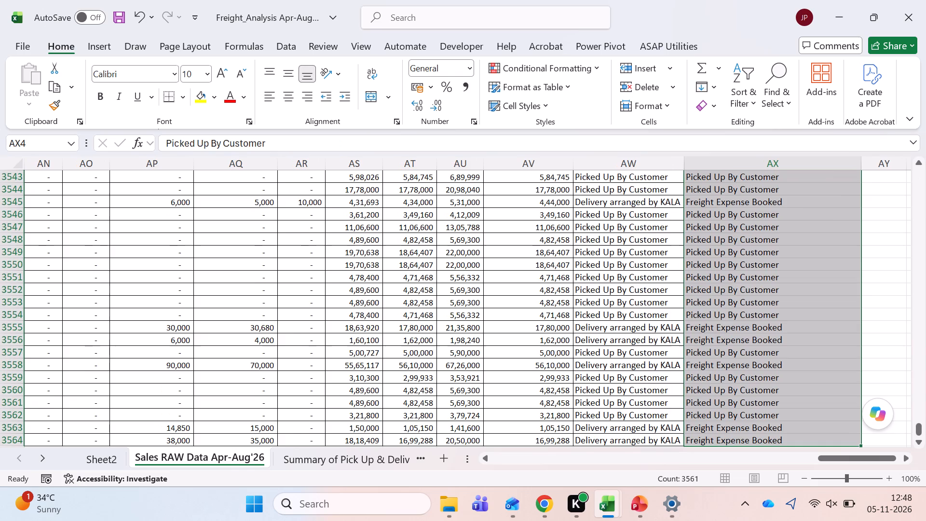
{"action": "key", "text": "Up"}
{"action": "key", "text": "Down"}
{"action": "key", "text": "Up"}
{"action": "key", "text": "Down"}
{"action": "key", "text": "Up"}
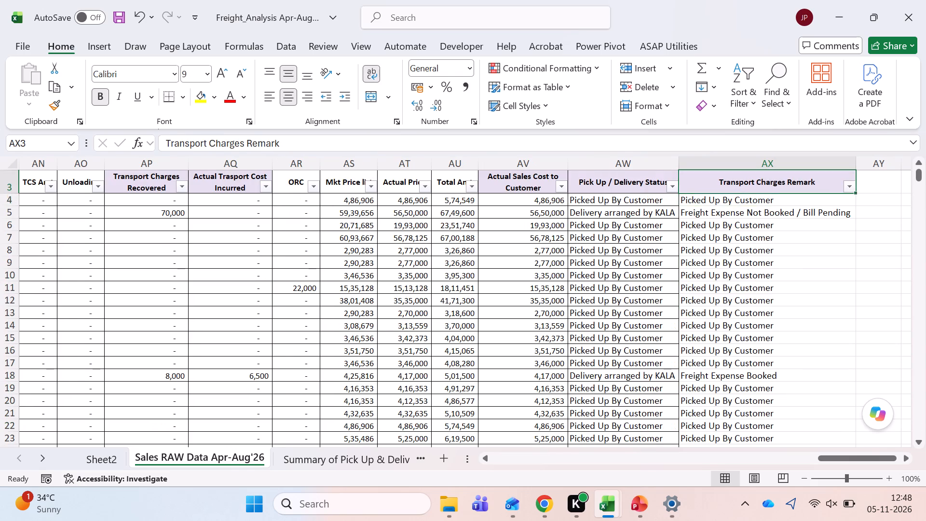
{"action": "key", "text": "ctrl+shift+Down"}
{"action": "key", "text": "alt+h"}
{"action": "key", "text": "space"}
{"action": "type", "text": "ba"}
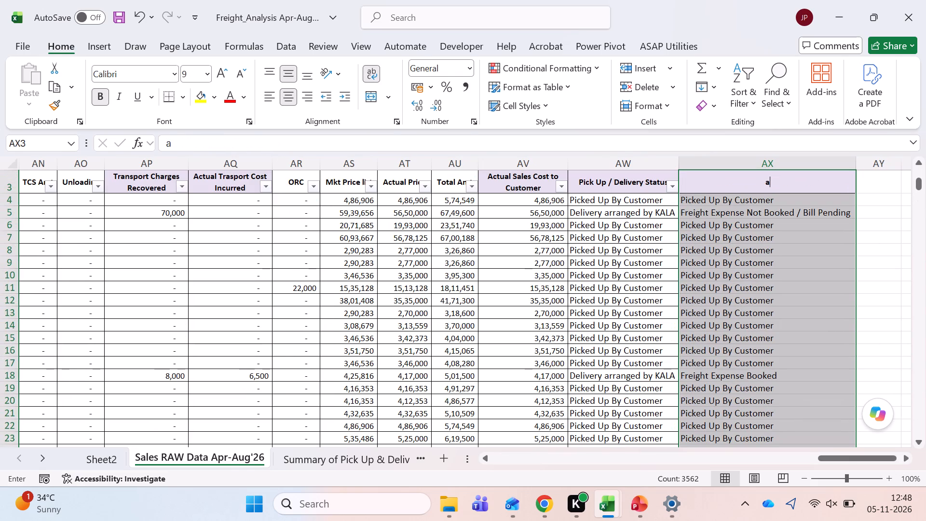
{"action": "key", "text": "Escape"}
Apply all borders to the Transport Charges Remark column from its header in AX3 down to AX3564.
{"action": "key", "text": "Up"}
{"action": "key", "text": "Down"}
{"action": "key", "text": "ctrl+shift+Down"}
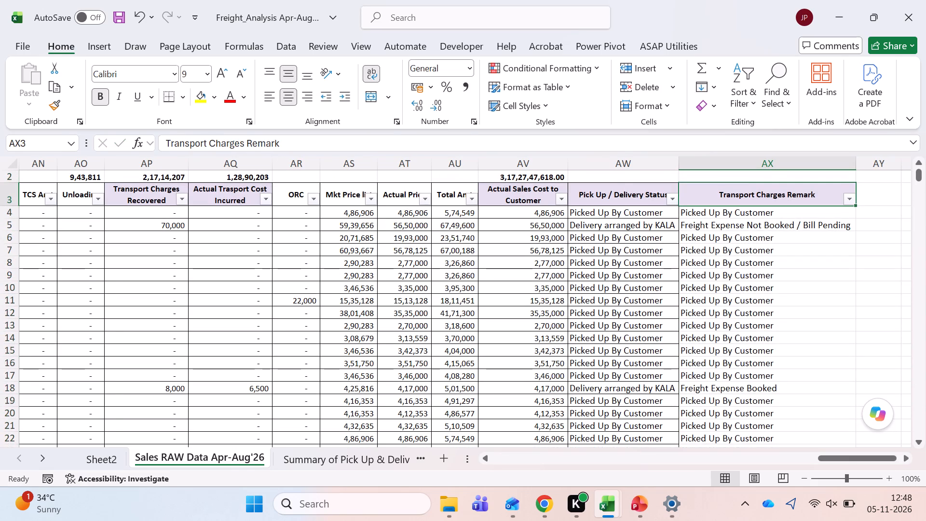
{"action": "key", "text": "alt+h"}
{"action": "type", "text": "ba"}
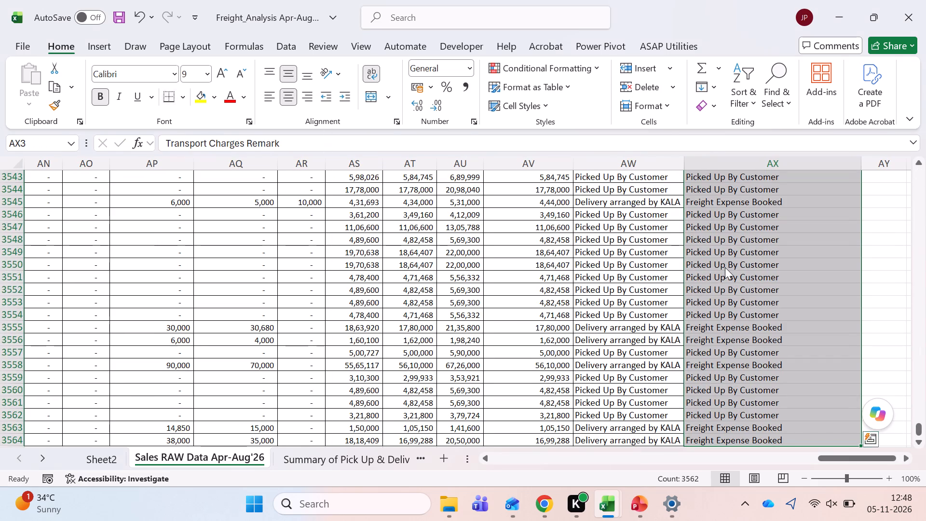
{"action": "key", "text": "ctrl+Up"}
{"action": "key", "text": "Down"}
{"action": "key", "text": "Escape"}
Delete the entire contents of Sheet2, including the existing month-wise PivotTable.
{"action": "key", "text": "Down"}
{"action": "key", "text": "ctrl+Left"}
{"action": "key", "text": "ctrl+Left"}
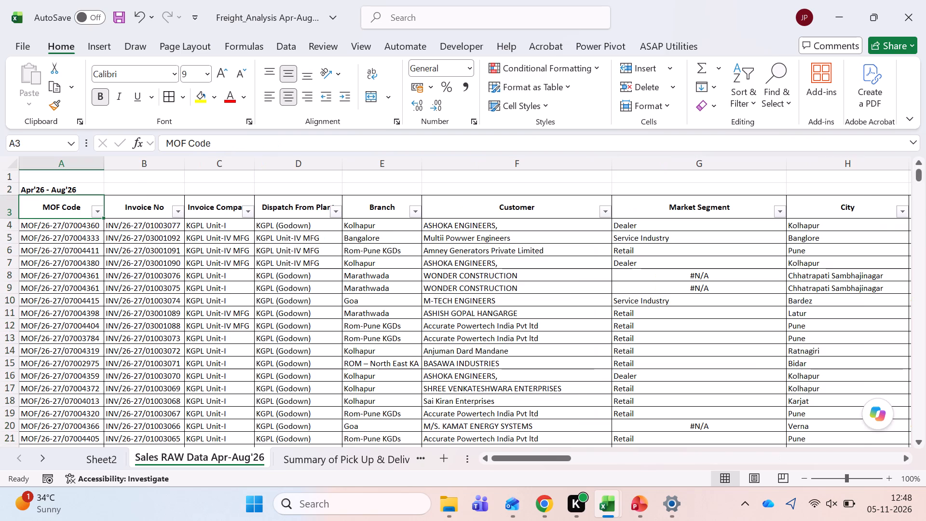
{"action": "left_click", "coordinate": [102, 461]}
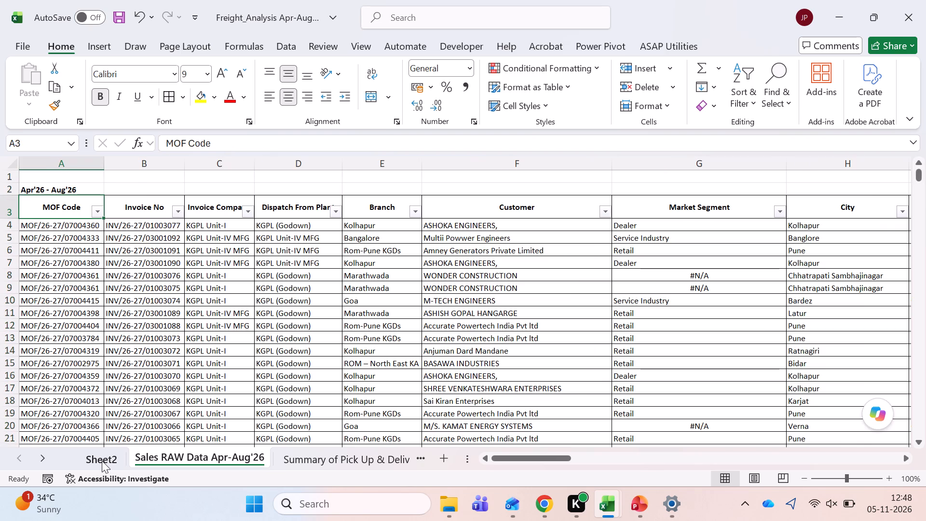
{"action": "left_click", "coordinate": [12, 166]}
{"action": "key", "text": "ctrl+minus"}
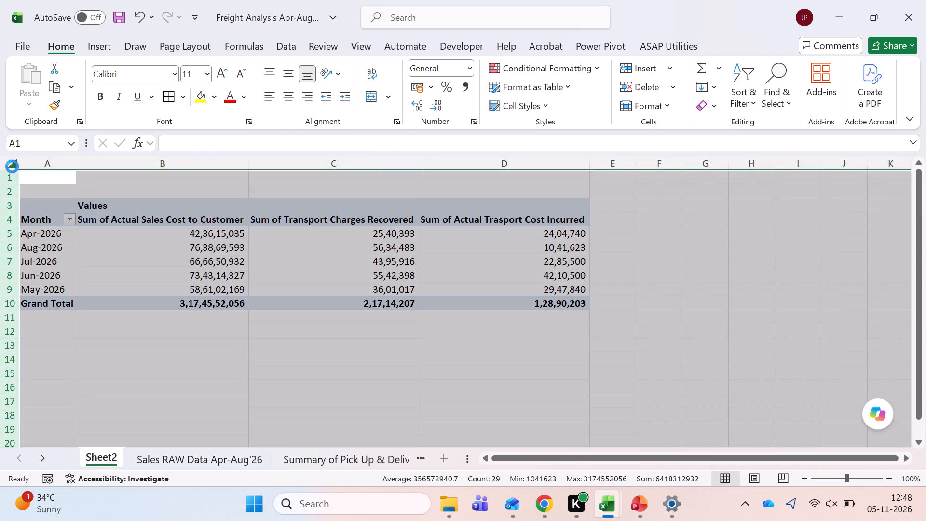
Insert a PivotTable based on A3:AX3564 of Sales RAW Data Apr-Aug'26, placed at cell A3 of the existing Sheet2.
{"action": "left_click", "coordinate": [187, 457]}
{"action": "key", "text": "ctrl+Left"}
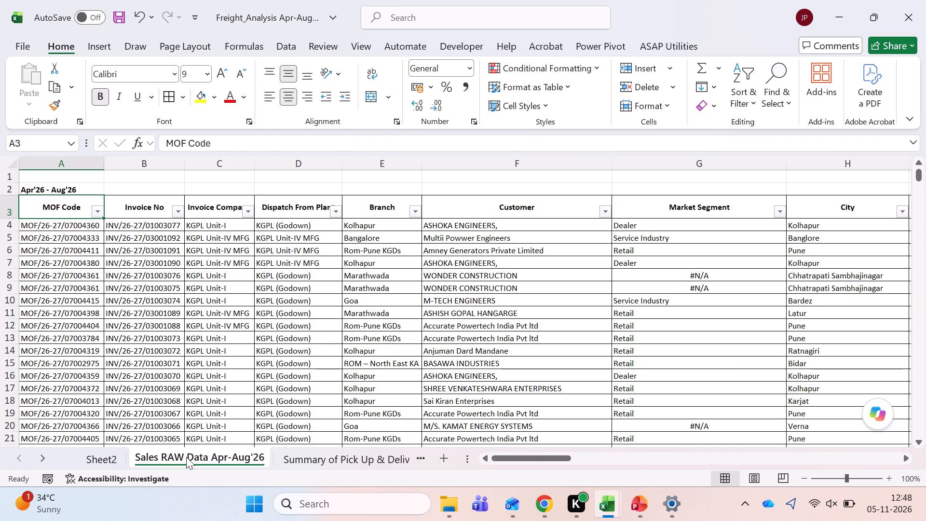
{"action": "key", "text": "ctrl+shift+Right"}
{"action": "key", "text": "ctrl+shift+Down"}
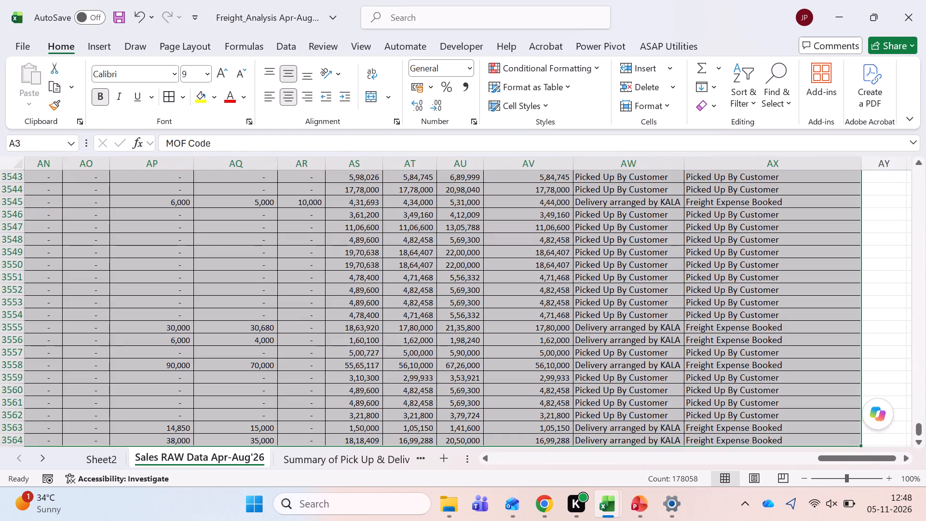
{"action": "left_click", "coordinate": [90, 45]}
{"action": "left_click", "coordinate": [36, 68]}
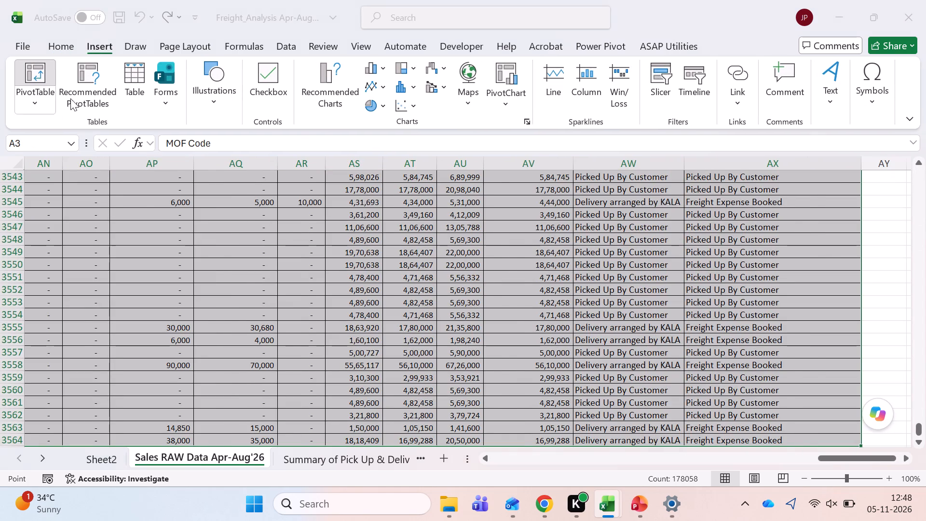
{"action": "left_click", "coordinate": [567, 239]}
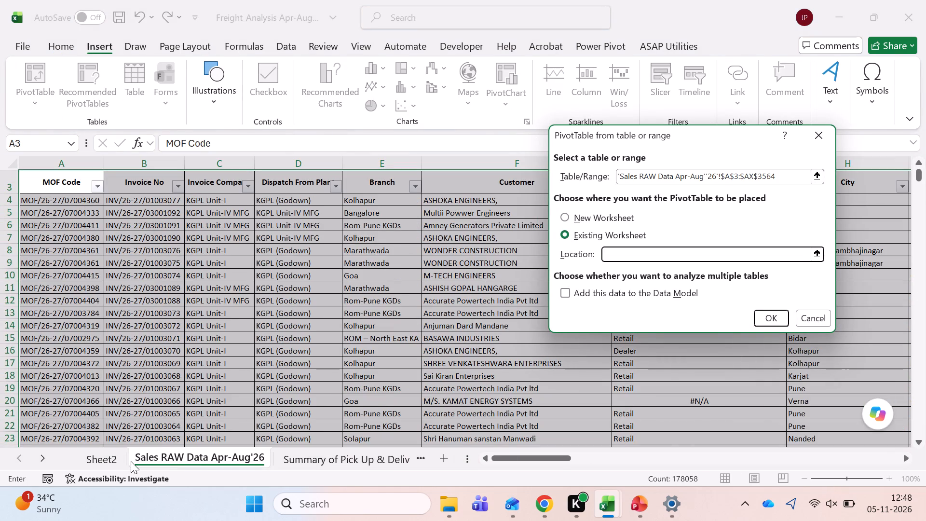
{"action": "left_click", "coordinate": [103, 461]}
{"action": "left_click", "coordinate": [55, 206]}
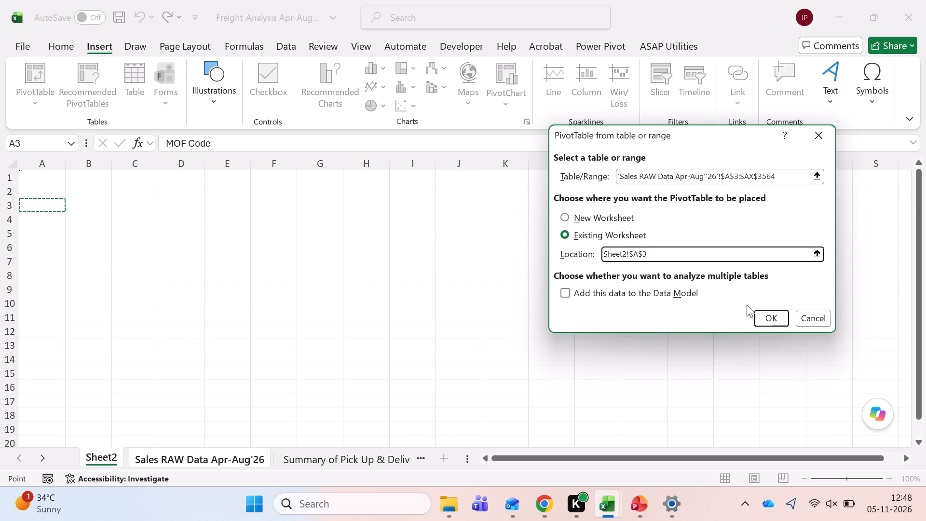
{"action": "left_click", "coordinate": [767, 321]}
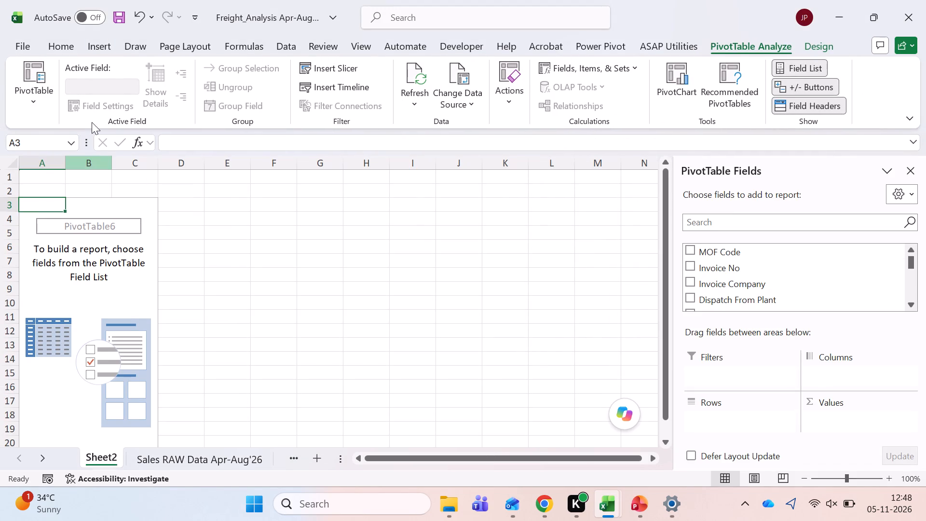
Enable the Classic PivotTable layout in the new PivotTable's display options.
{"action": "left_click", "coordinate": [32, 101]}
{"action": "left_click", "coordinate": [75, 170]}
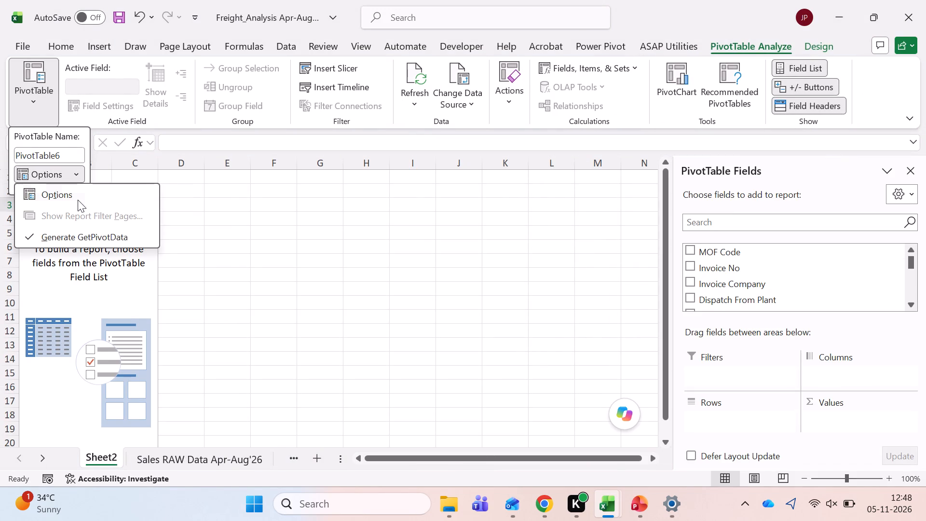
{"action": "left_click", "coordinate": [78, 200]}
{"action": "left_click", "coordinate": [780, 79]}
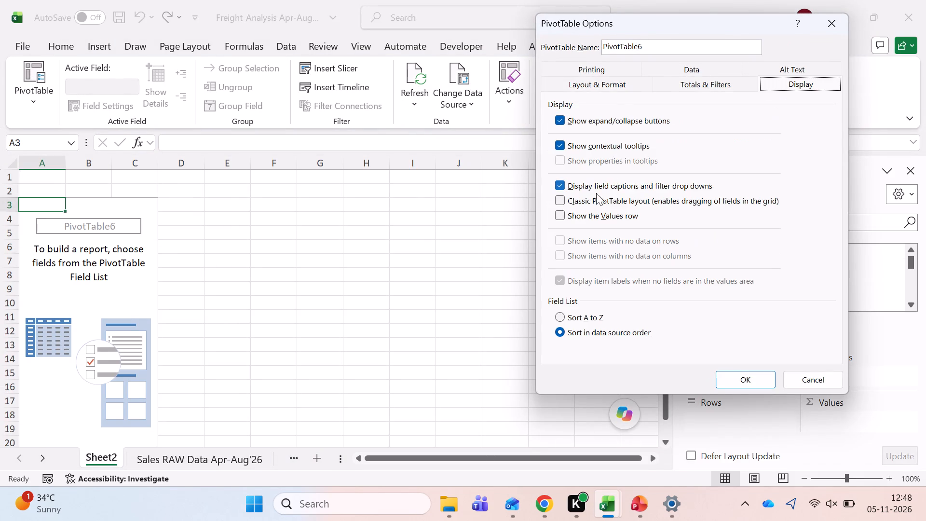
{"action": "left_click", "coordinate": [582, 203]}
{"action": "left_click", "coordinate": [743, 373]}
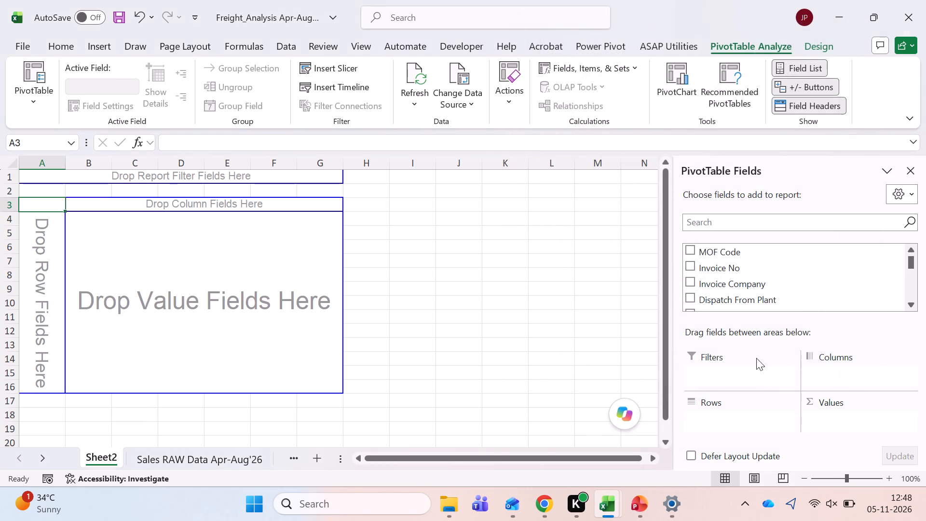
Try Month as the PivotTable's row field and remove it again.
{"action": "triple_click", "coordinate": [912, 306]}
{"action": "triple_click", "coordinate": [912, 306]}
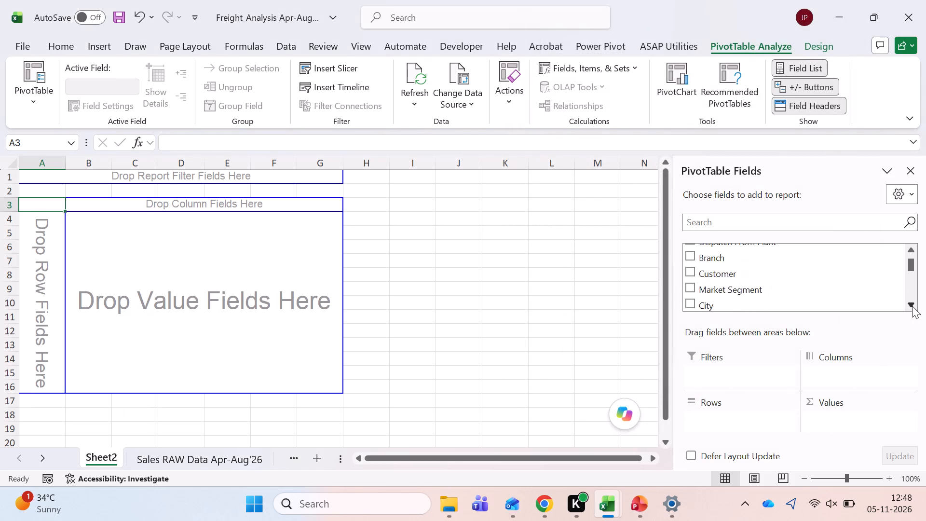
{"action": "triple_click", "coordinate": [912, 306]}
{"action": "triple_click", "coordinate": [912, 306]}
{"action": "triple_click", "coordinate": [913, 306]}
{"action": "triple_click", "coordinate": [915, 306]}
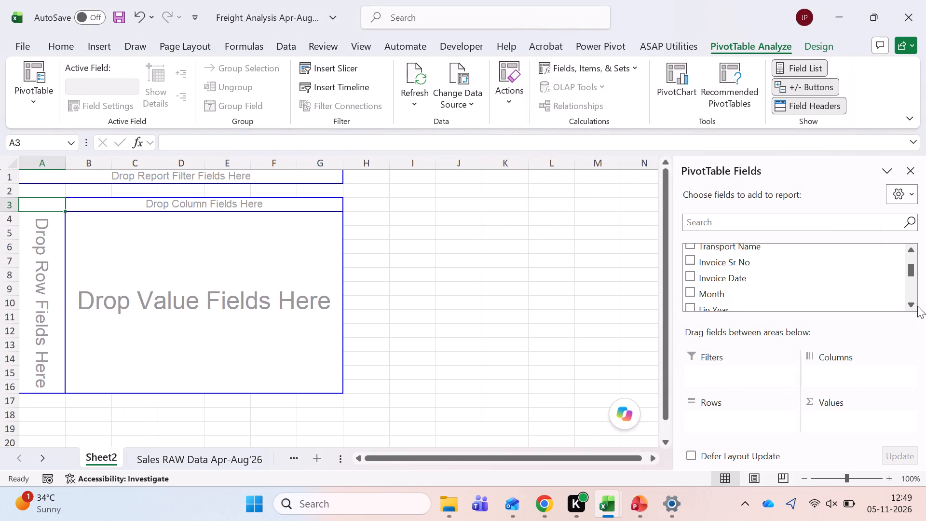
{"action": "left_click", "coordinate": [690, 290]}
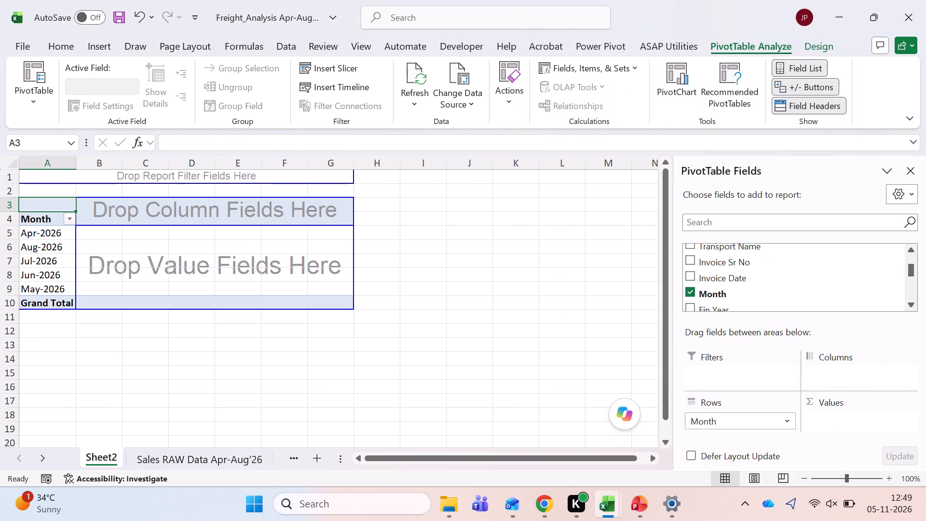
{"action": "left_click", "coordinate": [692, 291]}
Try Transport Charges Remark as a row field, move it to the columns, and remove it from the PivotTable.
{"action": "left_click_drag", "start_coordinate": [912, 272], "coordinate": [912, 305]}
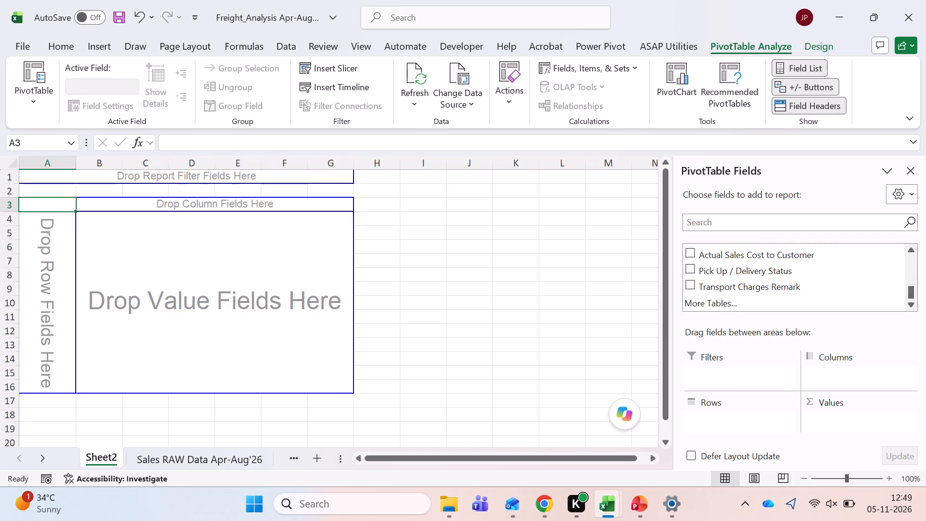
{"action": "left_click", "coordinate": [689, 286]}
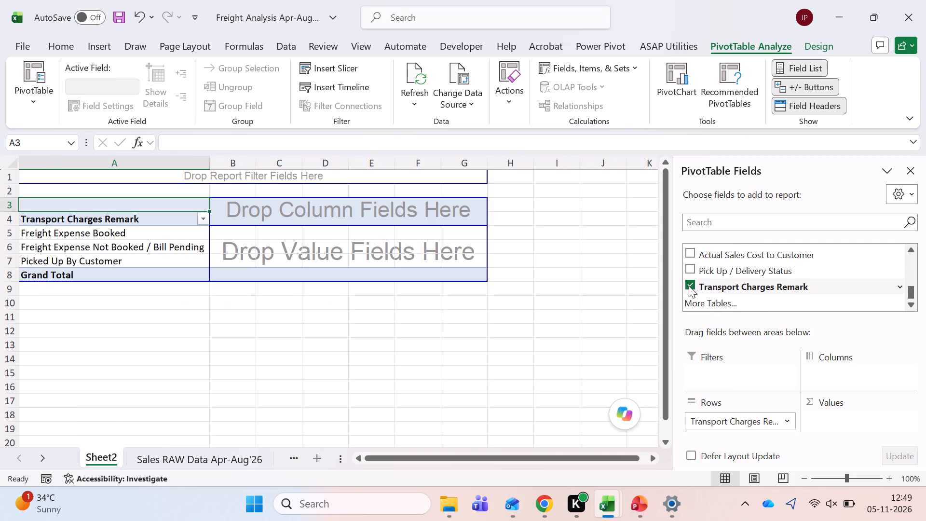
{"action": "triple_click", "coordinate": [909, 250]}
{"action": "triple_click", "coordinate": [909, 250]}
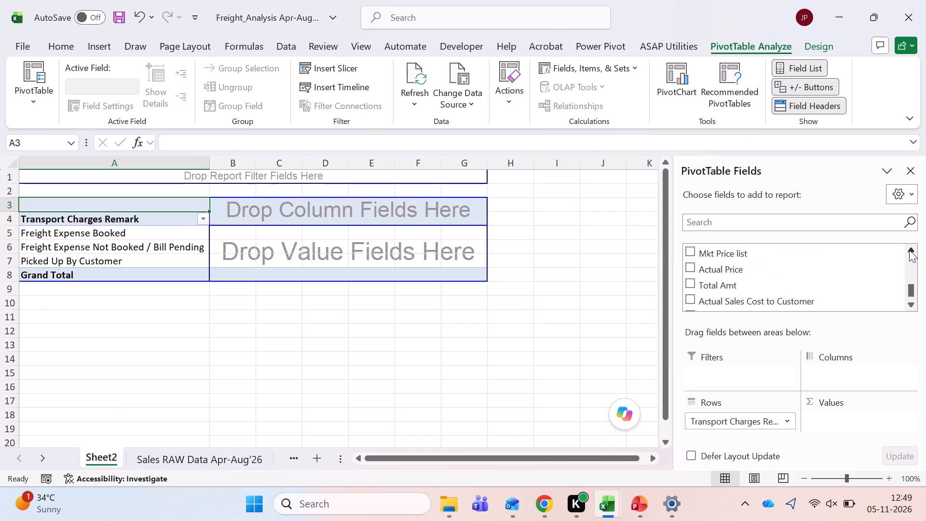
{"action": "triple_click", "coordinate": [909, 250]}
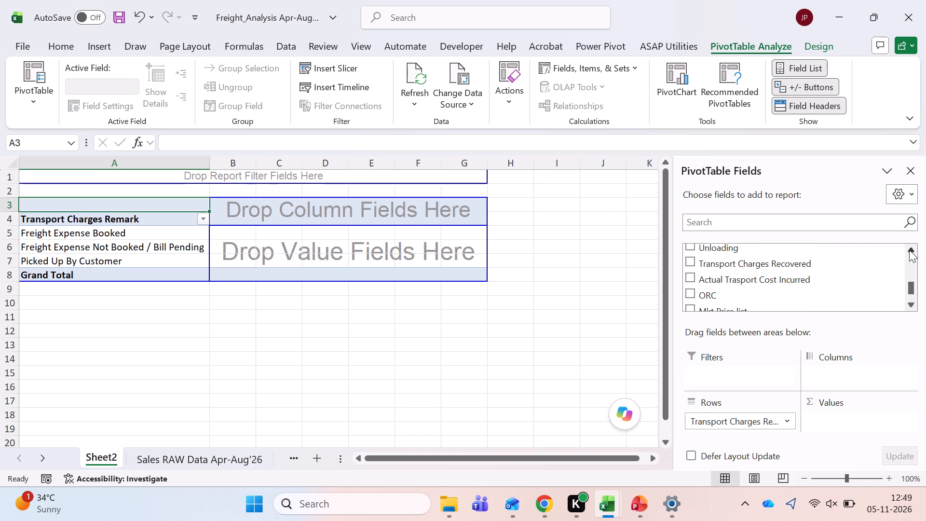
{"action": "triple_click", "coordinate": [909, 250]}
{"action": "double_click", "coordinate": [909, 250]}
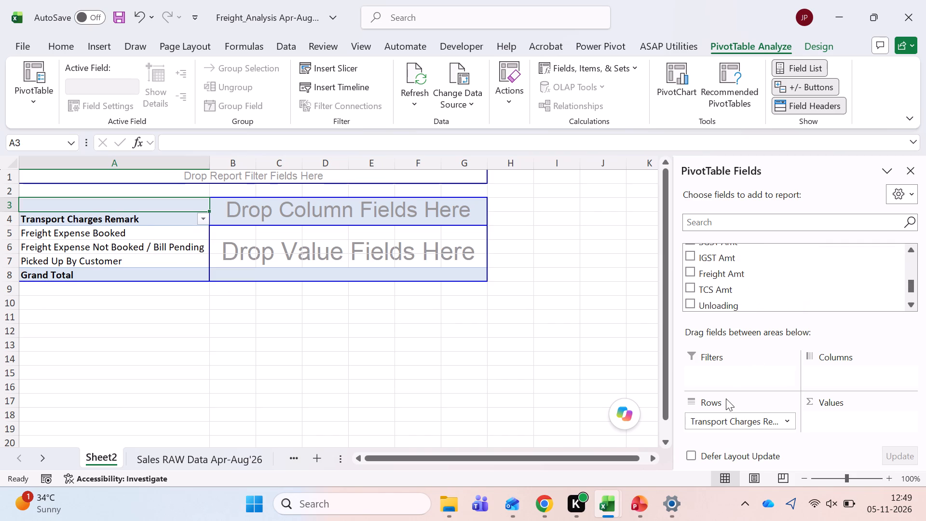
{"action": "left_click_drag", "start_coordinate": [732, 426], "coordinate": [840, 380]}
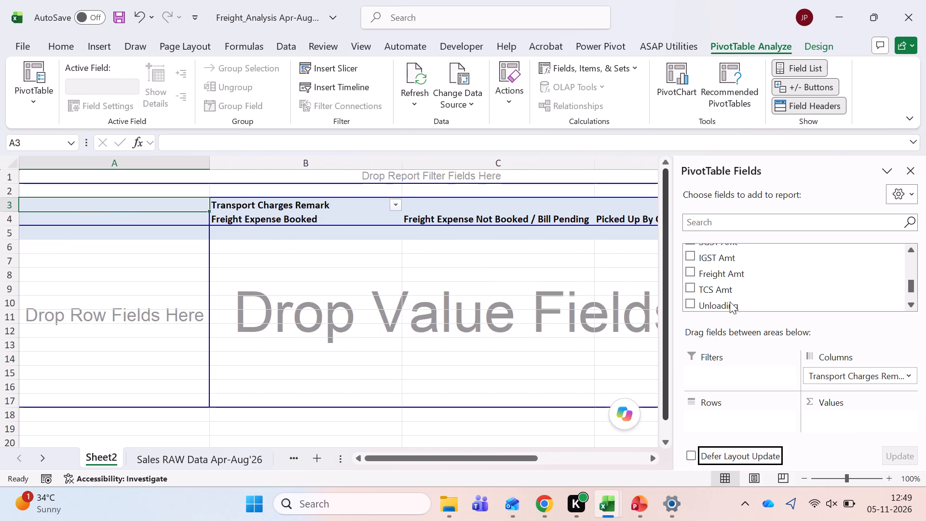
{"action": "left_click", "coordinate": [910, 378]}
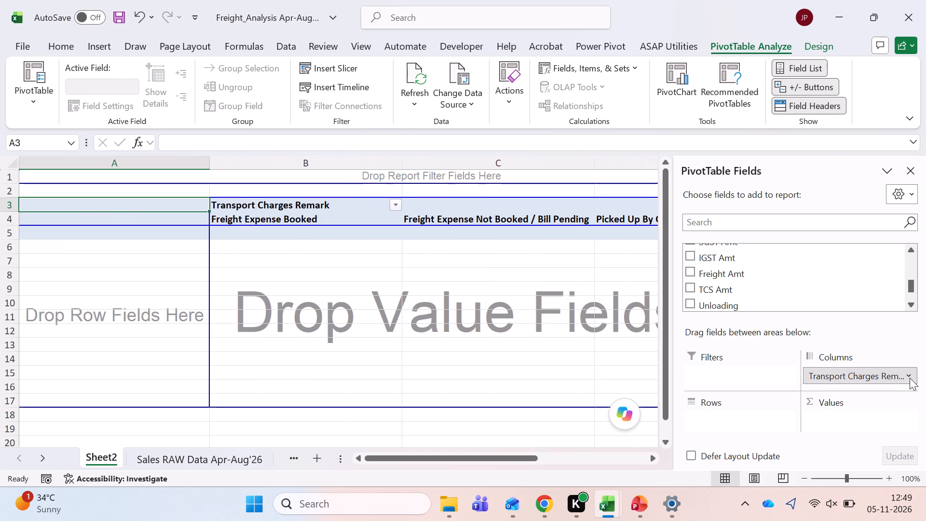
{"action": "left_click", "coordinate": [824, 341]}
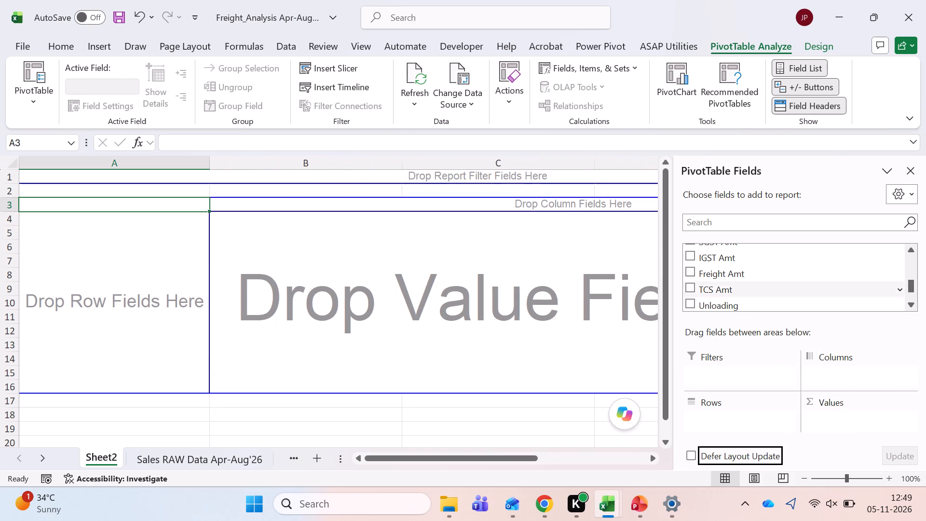
Add Month to the PivotTable's rows and Transport Charges Remark to its columns.
{"action": "left_click_drag", "start_coordinate": [910, 286], "coordinate": [912, 270]}
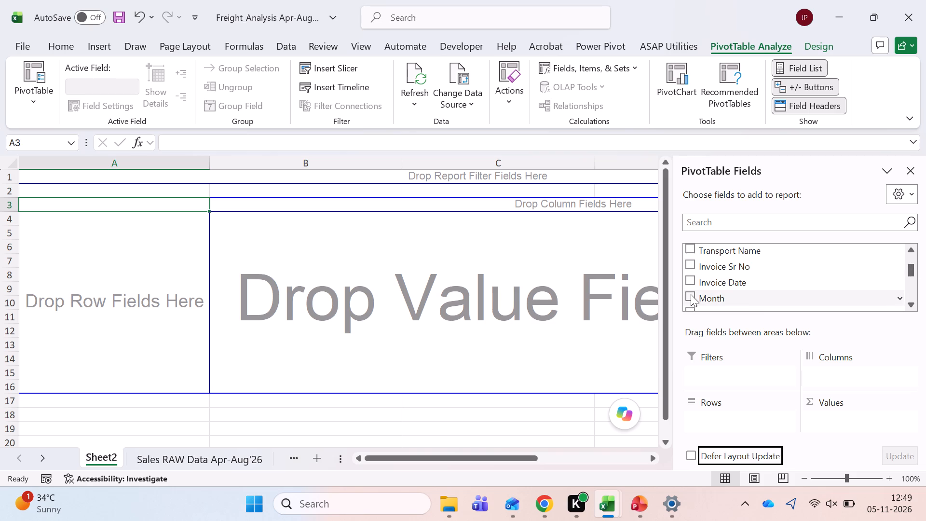
{"action": "left_click", "coordinate": [690, 294]}
{"action": "left_click_drag", "start_coordinate": [908, 269], "coordinate": [902, 308]}
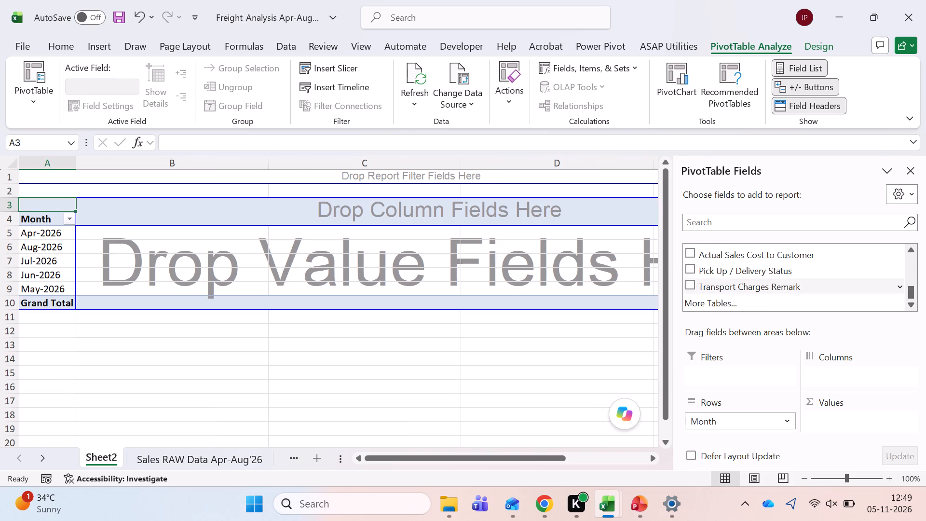
{"action": "left_click_drag", "start_coordinate": [749, 288], "coordinate": [833, 374]}
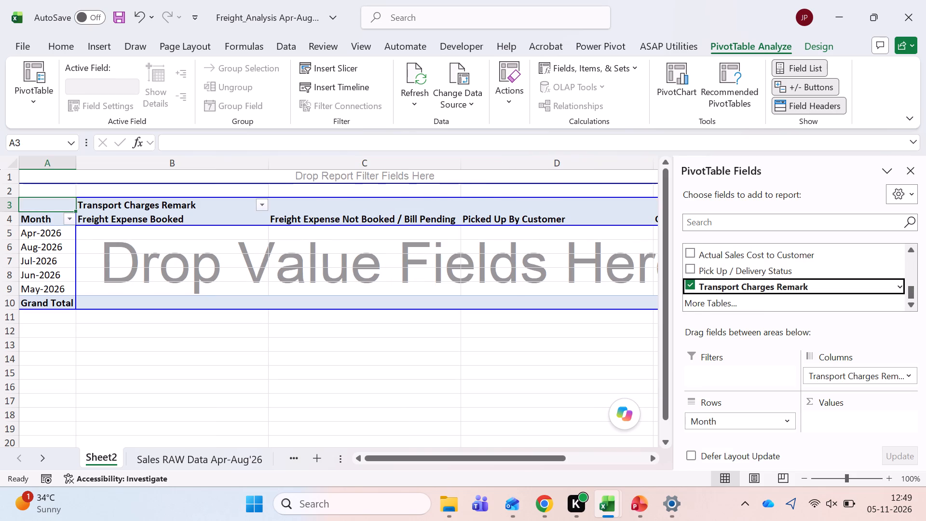
Move Transport Charges Remark from the PivotTable's columns to its rows, beneath Month.
{"action": "left_click", "coordinate": [650, 457]}
{"action": "double_click", "coordinate": [651, 457]}
{"action": "left_click_drag", "start_coordinate": [566, 454], "coordinate": [483, 454]}
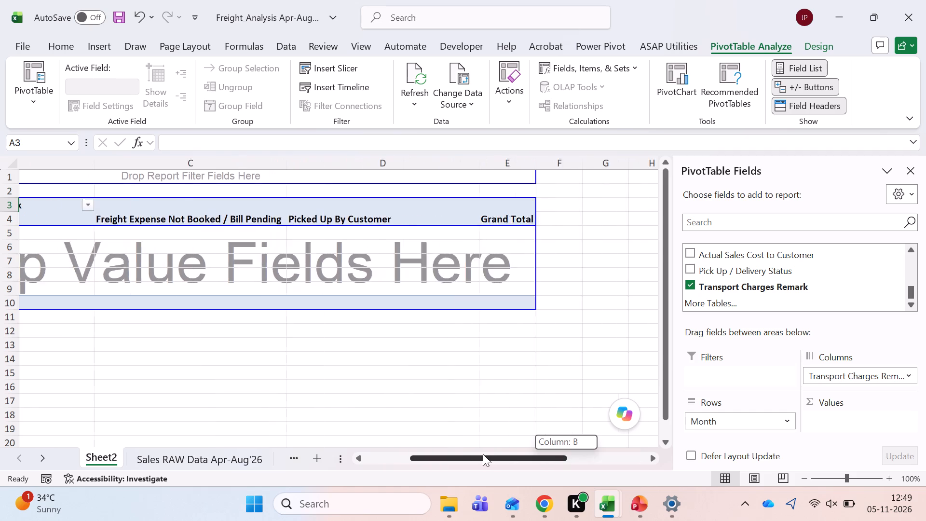
{"action": "left_click_drag", "start_coordinate": [483, 454], "coordinate": [426, 446]}
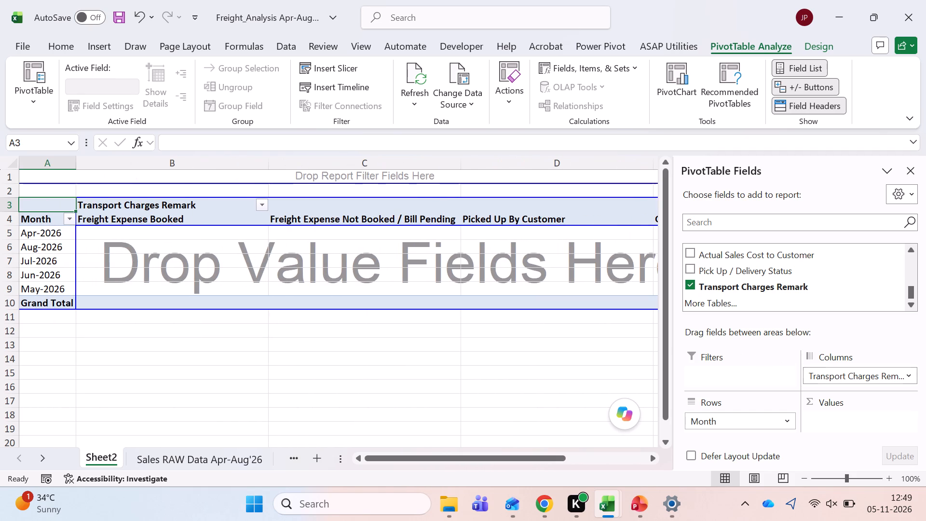
{"action": "left_click_drag", "start_coordinate": [836, 370], "coordinate": [739, 427]}
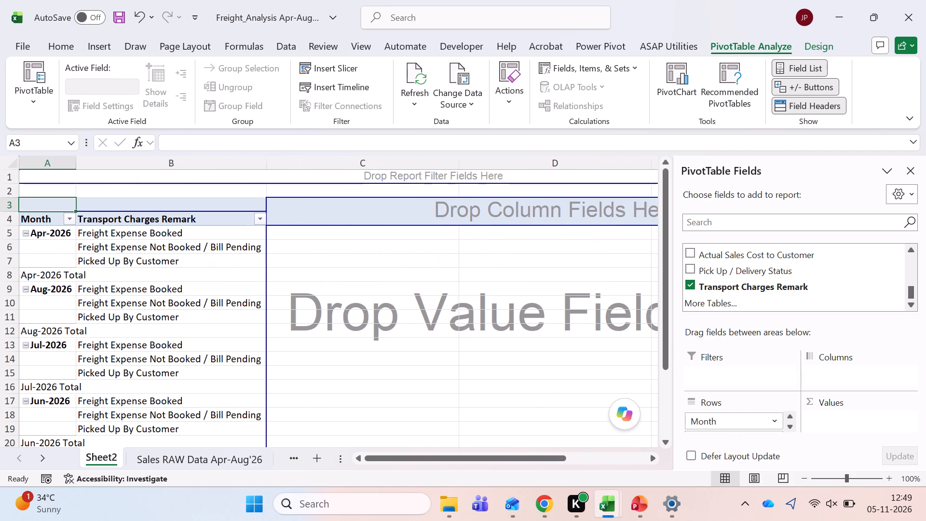
Remove the Month subtotals from the PivotTable.
{"action": "right_click", "coordinate": [54, 276]}
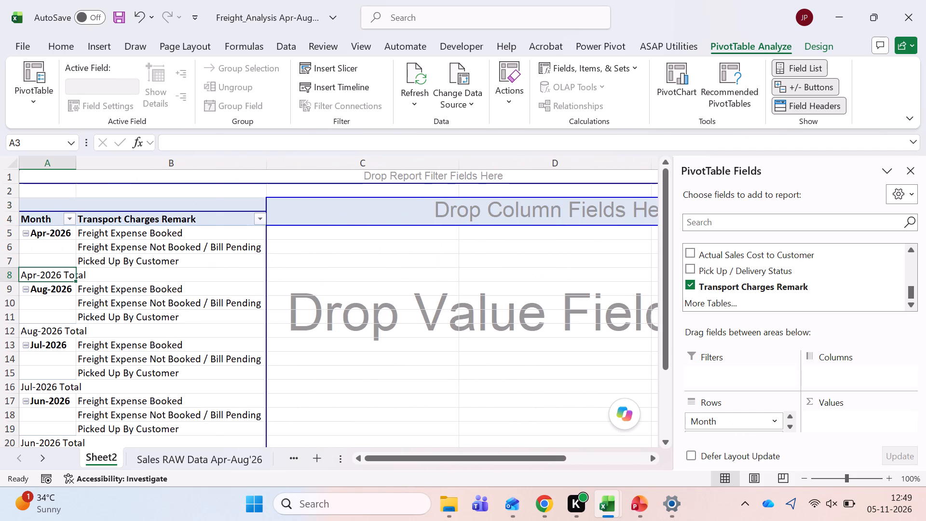
{"action": "left_click", "coordinate": [95, 300]}
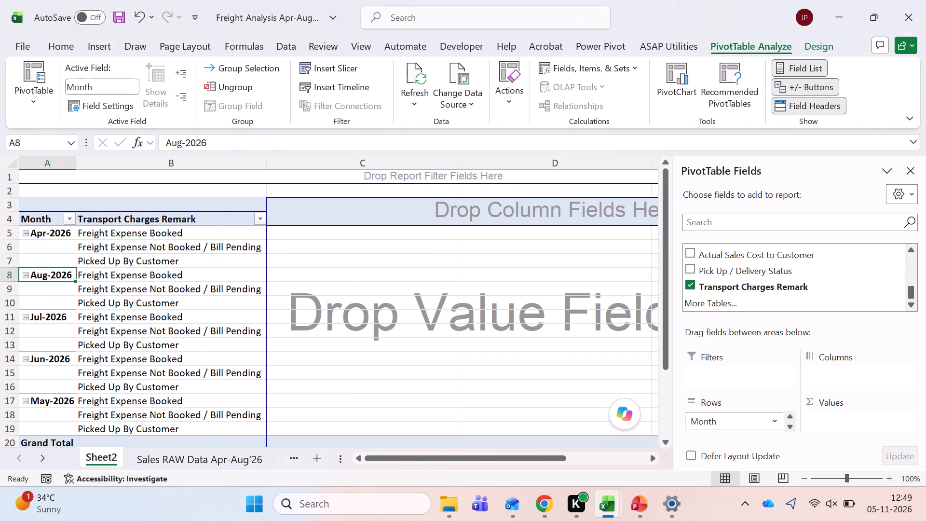
Add Transport Charges Recovered and Actual Trasport Cost Incurred as summed values in the PivotTable.
{"action": "scroll", "coordinate": [95, 300], "scroll_direction": "down", "scroll_amount": 1}
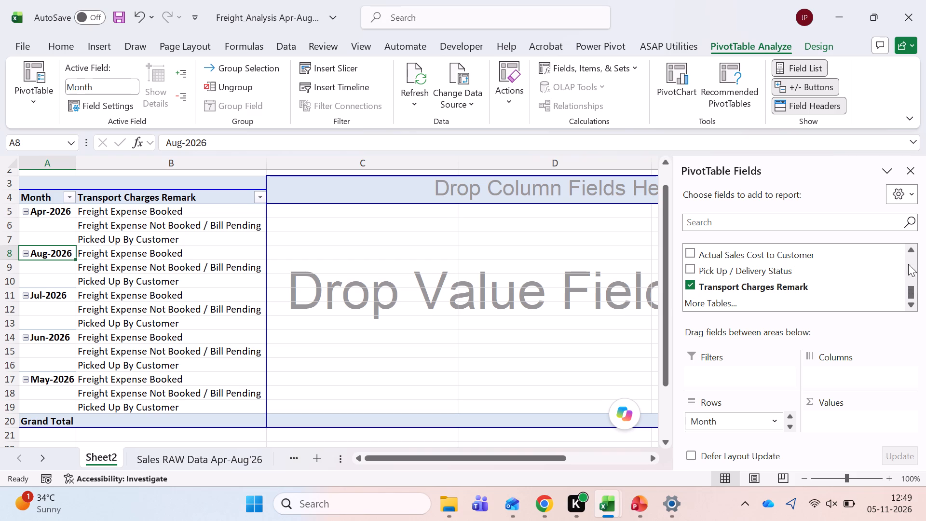
{"action": "left_click", "coordinate": [908, 250]}
{"action": "left_click", "coordinate": [908, 250]}
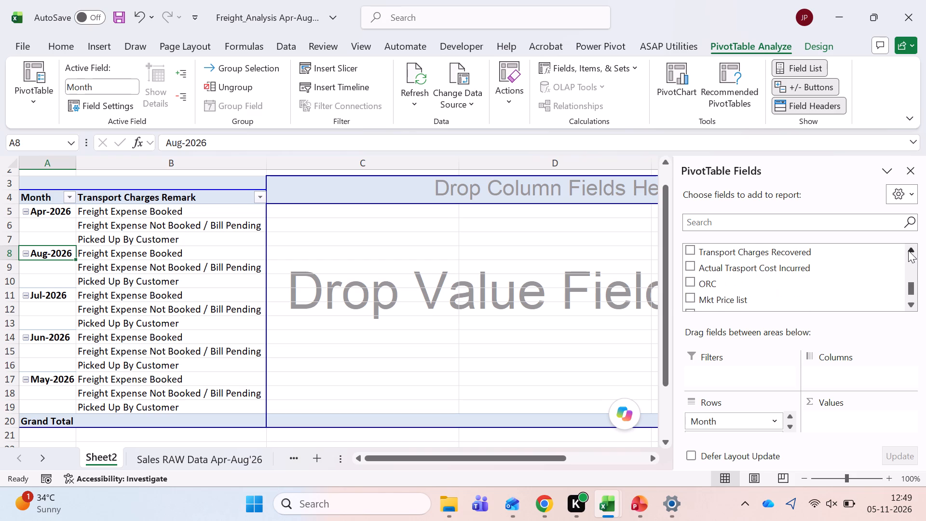
{"action": "left_click", "coordinate": [689, 249]}
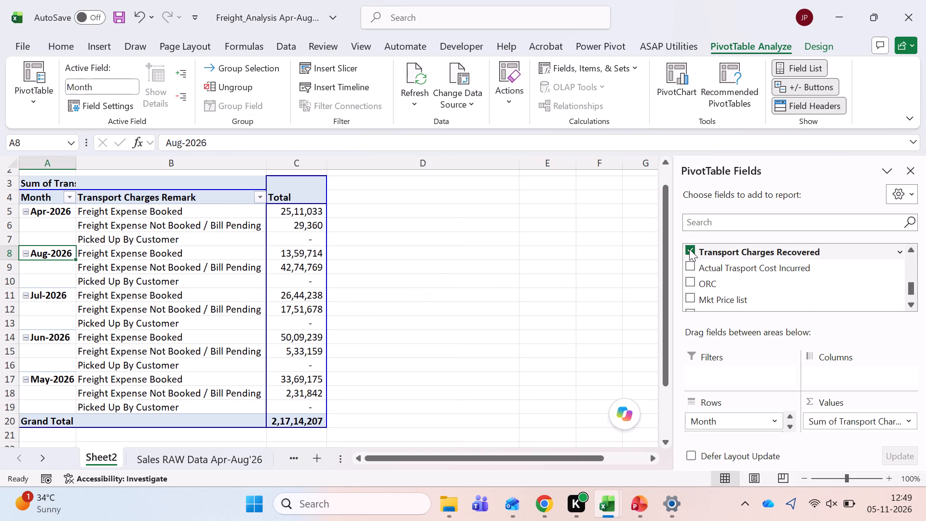
{"action": "left_click", "coordinate": [689, 265]}
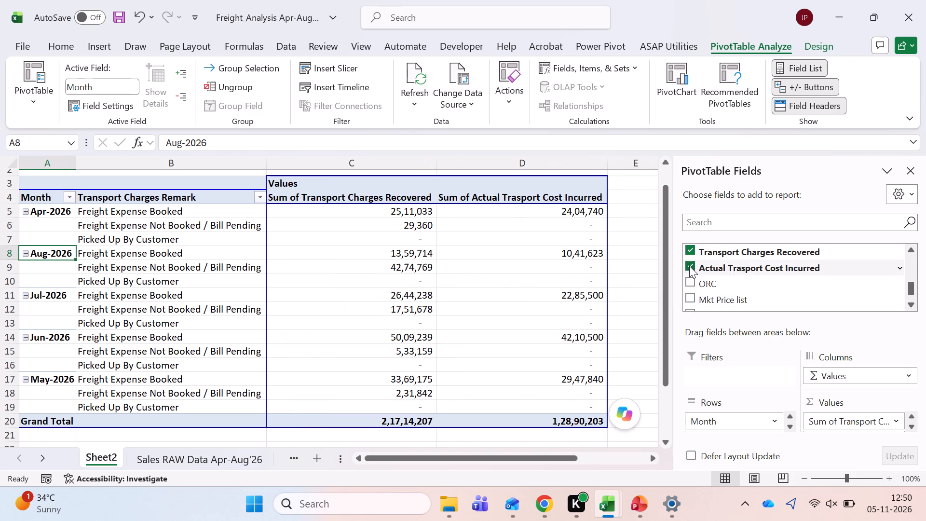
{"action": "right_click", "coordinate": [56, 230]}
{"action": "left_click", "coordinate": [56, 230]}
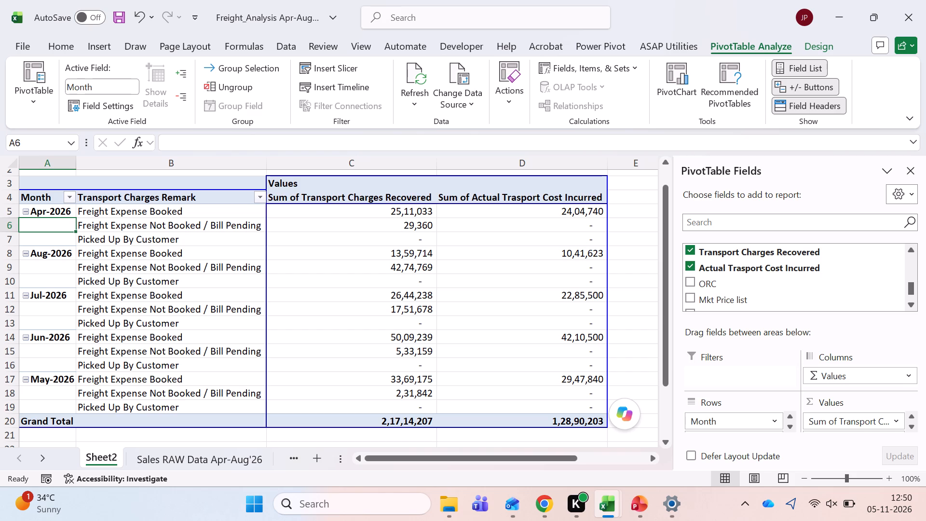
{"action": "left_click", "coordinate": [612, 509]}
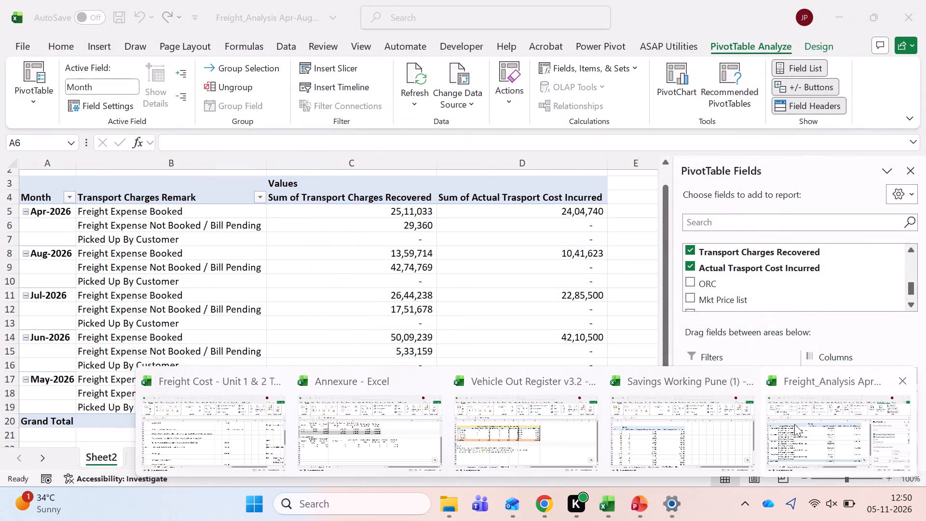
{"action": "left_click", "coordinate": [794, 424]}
Go to the Transport Charges Remark header on the Sales RAW Data Apr-Aug'26 sheet.
{"action": "key", "text": "ctrl+Page_Down"}
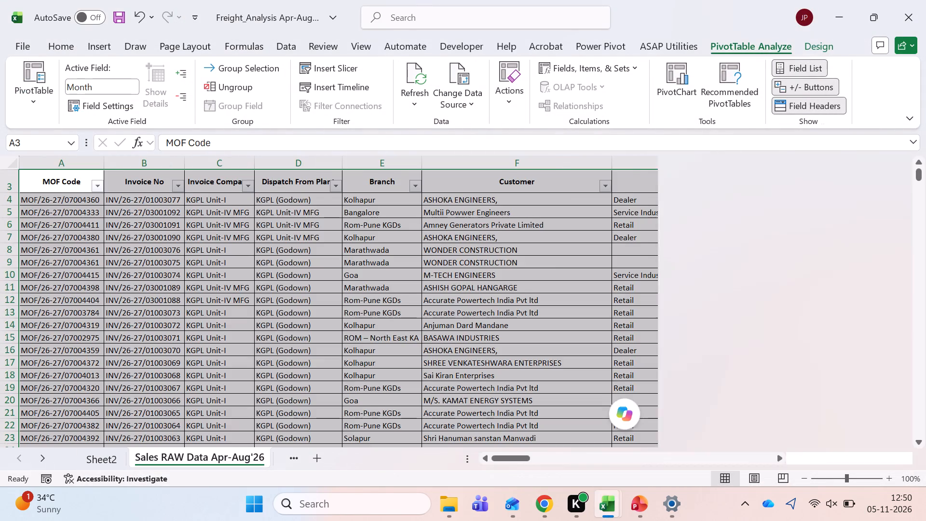
{"action": "key", "text": "ctrl+Up"}
{"action": "key", "text": "Down"}
{"action": "key", "text": "ctrl+Right"}
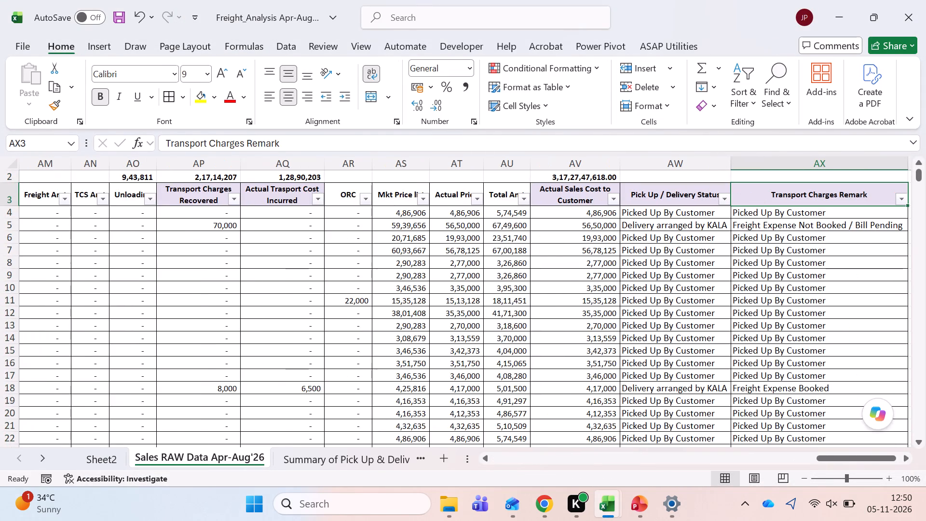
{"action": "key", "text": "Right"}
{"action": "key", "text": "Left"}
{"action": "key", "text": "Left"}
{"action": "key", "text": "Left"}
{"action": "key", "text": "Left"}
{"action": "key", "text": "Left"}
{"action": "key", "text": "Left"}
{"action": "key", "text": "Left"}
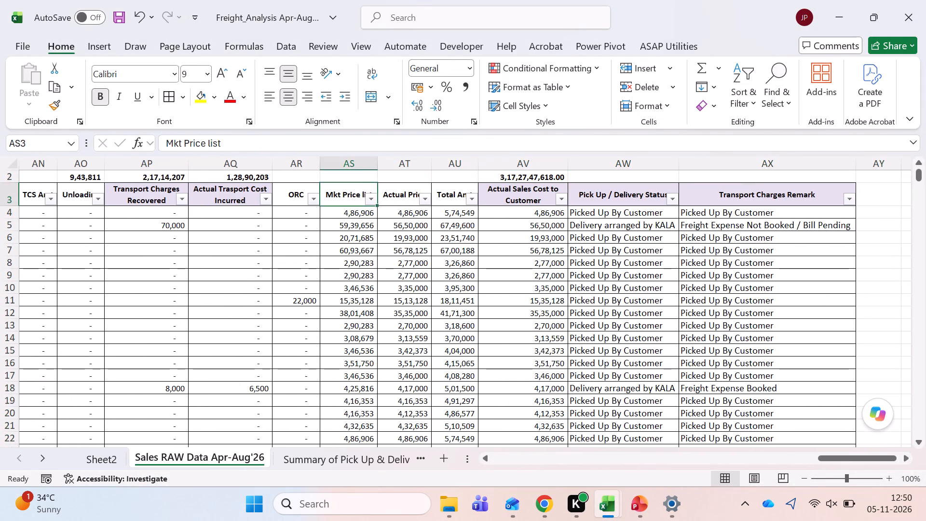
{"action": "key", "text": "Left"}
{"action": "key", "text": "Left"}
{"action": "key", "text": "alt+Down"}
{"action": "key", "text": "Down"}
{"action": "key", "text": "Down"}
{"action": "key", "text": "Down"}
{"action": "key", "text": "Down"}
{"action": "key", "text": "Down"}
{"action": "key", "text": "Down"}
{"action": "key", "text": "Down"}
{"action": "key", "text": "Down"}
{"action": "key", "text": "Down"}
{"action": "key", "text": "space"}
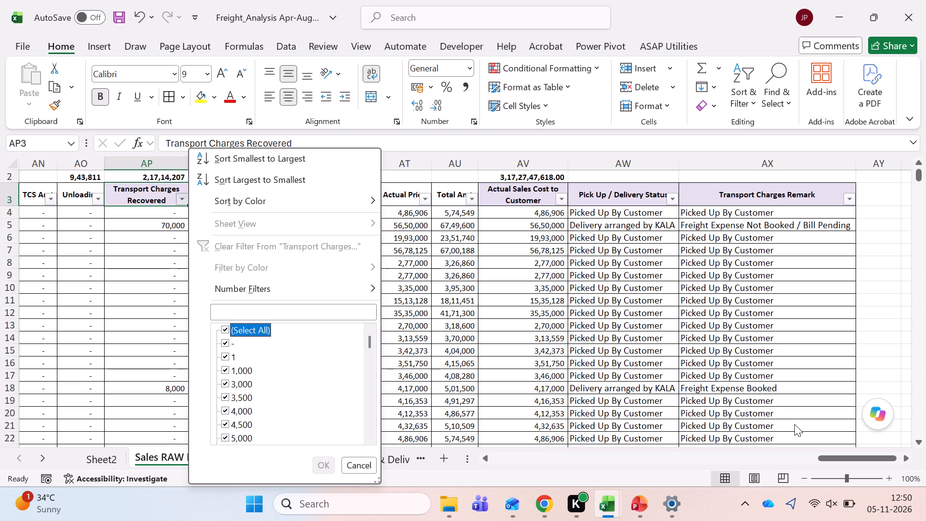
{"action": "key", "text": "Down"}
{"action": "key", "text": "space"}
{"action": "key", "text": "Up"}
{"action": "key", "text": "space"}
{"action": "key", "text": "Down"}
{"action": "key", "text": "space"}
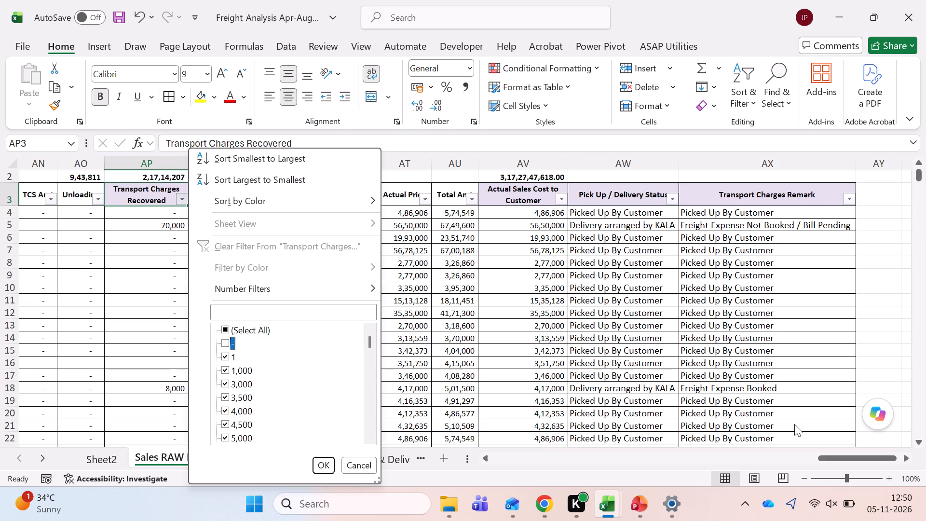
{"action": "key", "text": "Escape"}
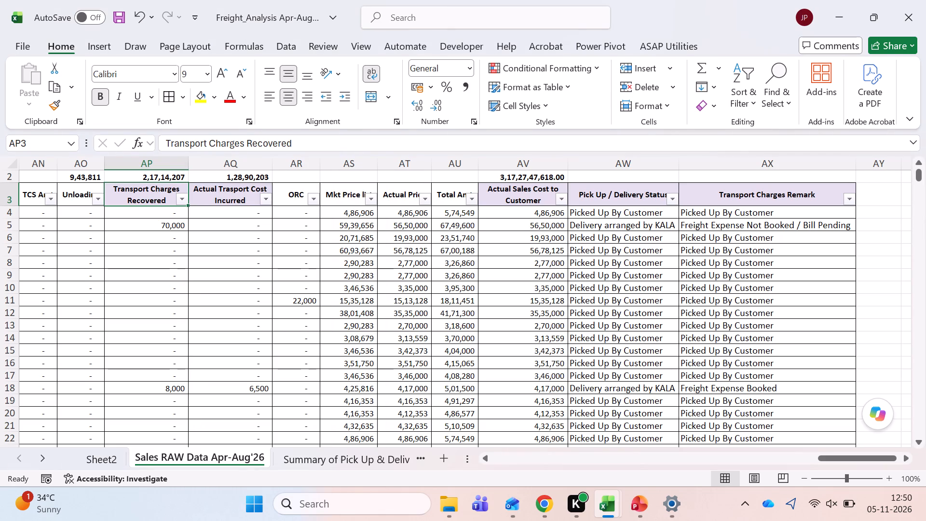
Filter Transport Charges Remark to Freight Expense Booked only and select the filtered remarks to count them.
{"action": "key", "text": "ctrl+Right"}
{"action": "key", "text": "alt+Down"}
{"action": "key", "text": "alt+Down"}
{"action": "key", "text": "alt+Down"}
{"action": "key", "text": "alt+Down"}
{"action": "key", "text": "alt+Down"}
{"action": "key", "text": "alt+Down"}
{"action": "key", "text": "alt+Down"}
{"action": "key", "text": "alt+Down"}
{"action": "key", "text": "alt+Down"}
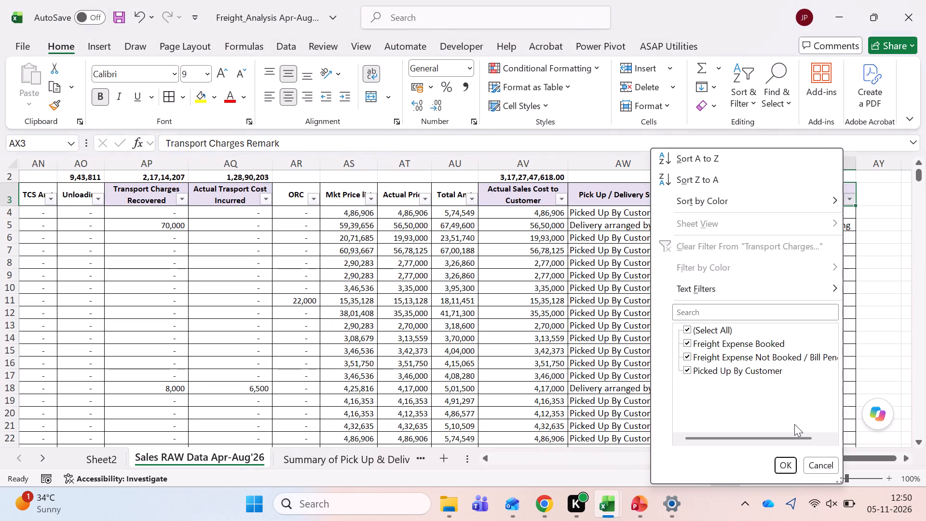
{"action": "key", "text": "Down"}
{"action": "key", "text": "Down"}
{"action": "key", "text": "space"}
{"action": "key", "text": "Down"}
{"action": "key", "text": "space"}
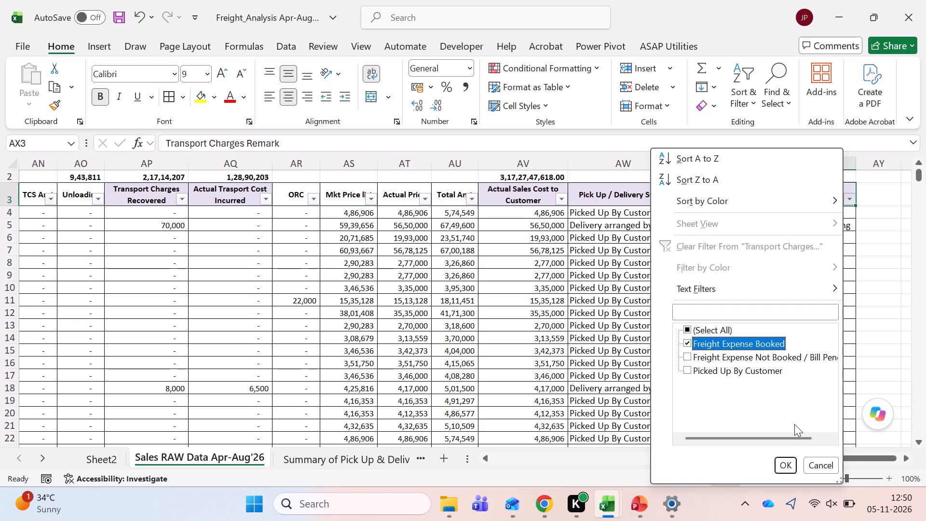
{"action": "key", "text": "Return"}
{"action": "key", "text": "Down"}
{"action": "key", "text": "ctrl+shift+Down"}
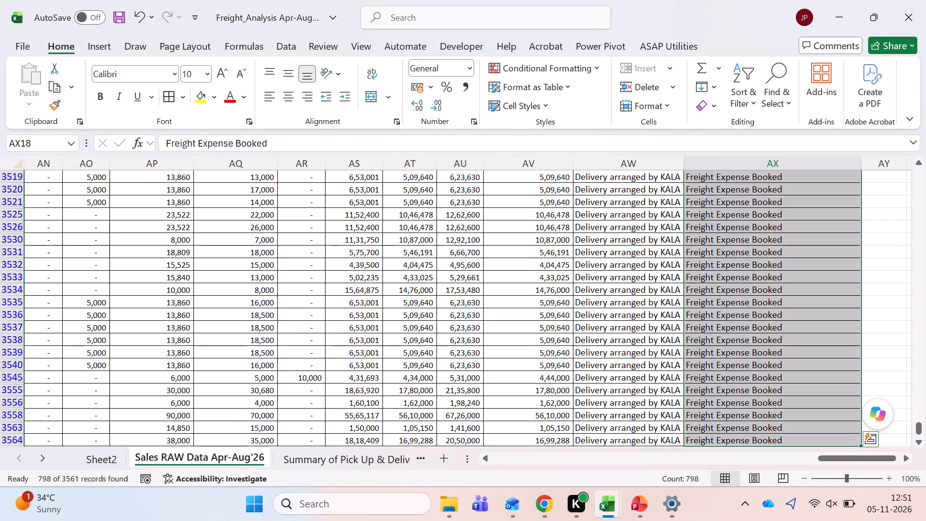
Change the Transport Charges Remark filter to Freight Expense Not Booked / Bill Pending only and select those remarks to count them.
{"action": "key", "text": "Up"}
{"action": "key", "text": "alt+Down"}
{"action": "key", "text": "alt+Down"}
{"action": "key", "text": "alt+Down"}
{"action": "key", "text": "alt+Down"}
{"action": "key", "text": "alt+Down"}
{"action": "key", "text": "alt+Down"}
{"action": "key", "text": "alt+Down"}
{"action": "key", "text": "alt+Down"}
{"action": "key", "text": "alt+Down"}
{"action": "key", "text": "alt+Down"}
{"action": "key", "text": "alt+Down"}
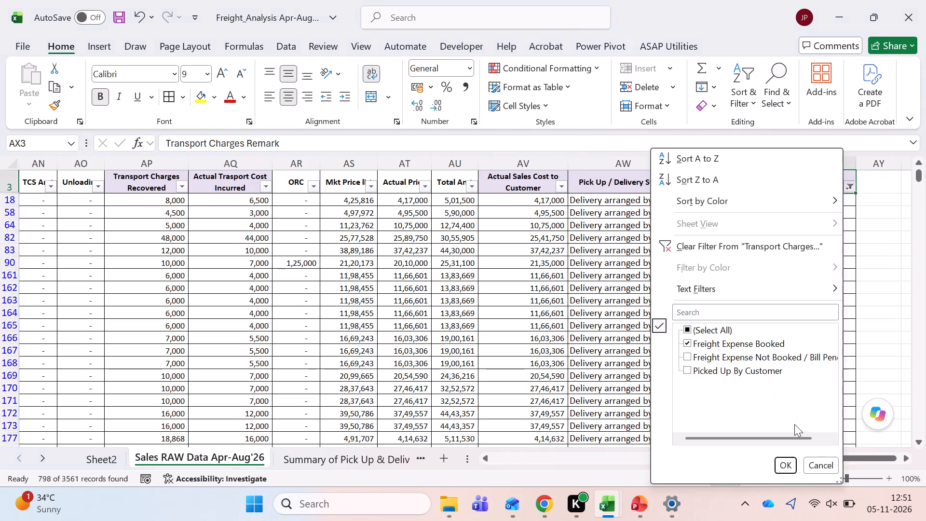
{"action": "key", "text": "Down"}
{"action": "key", "text": "space"}
{"action": "key", "text": "Down"}
{"action": "key", "text": "space"}
{"action": "key", "text": "Return"}
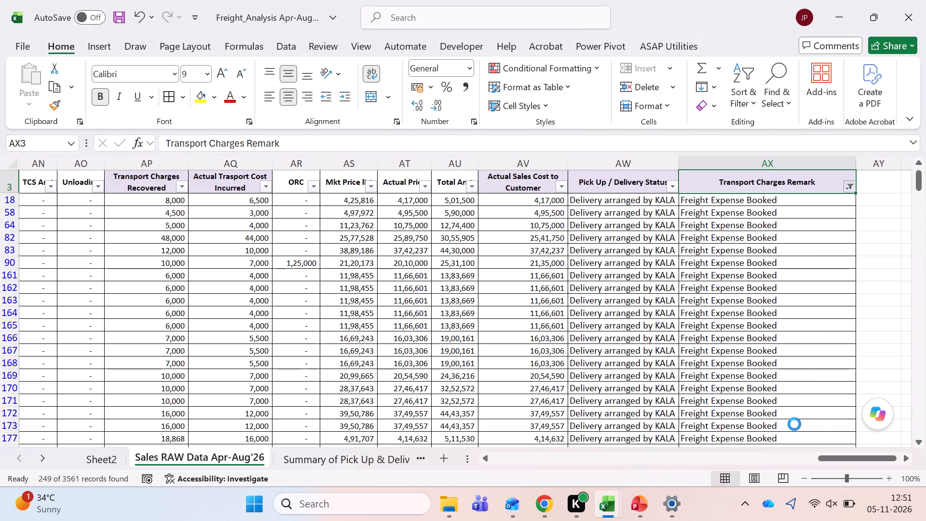
{"action": "key", "text": "Down"}
{"action": "key", "text": "ctrl+shift+Down"}
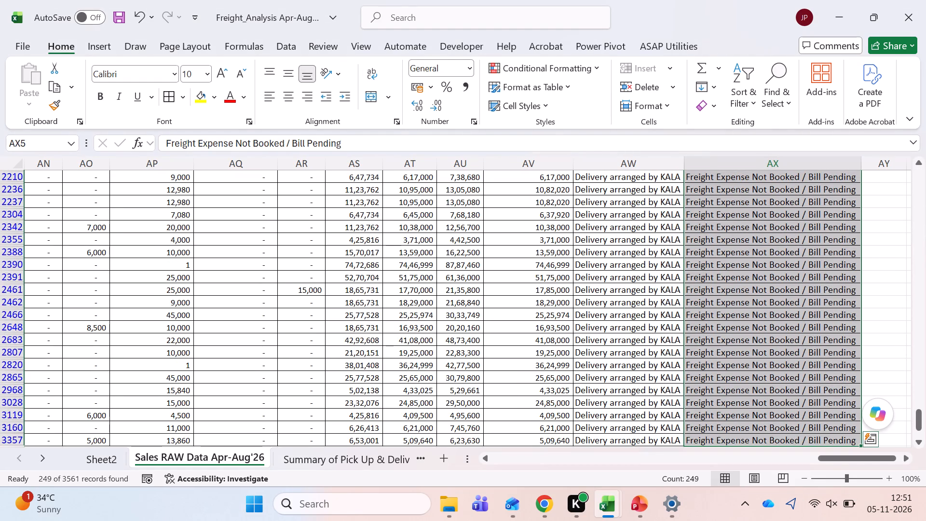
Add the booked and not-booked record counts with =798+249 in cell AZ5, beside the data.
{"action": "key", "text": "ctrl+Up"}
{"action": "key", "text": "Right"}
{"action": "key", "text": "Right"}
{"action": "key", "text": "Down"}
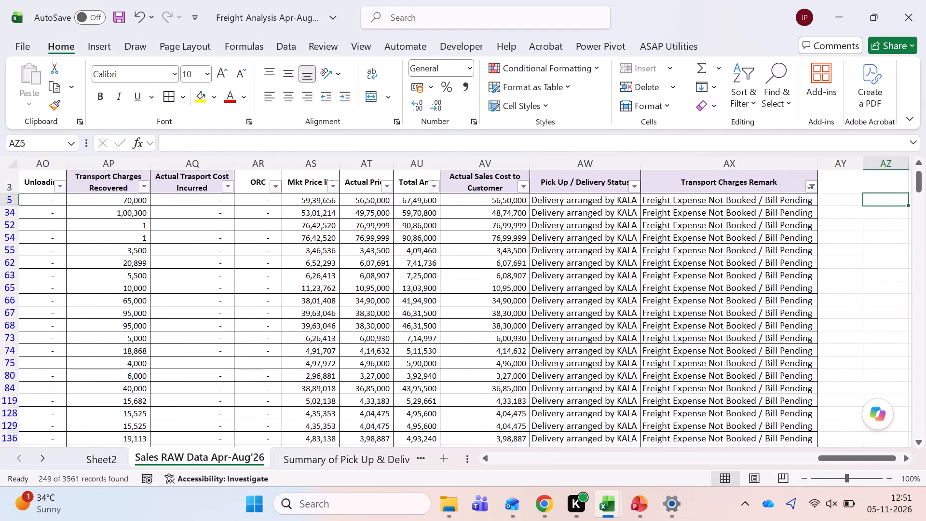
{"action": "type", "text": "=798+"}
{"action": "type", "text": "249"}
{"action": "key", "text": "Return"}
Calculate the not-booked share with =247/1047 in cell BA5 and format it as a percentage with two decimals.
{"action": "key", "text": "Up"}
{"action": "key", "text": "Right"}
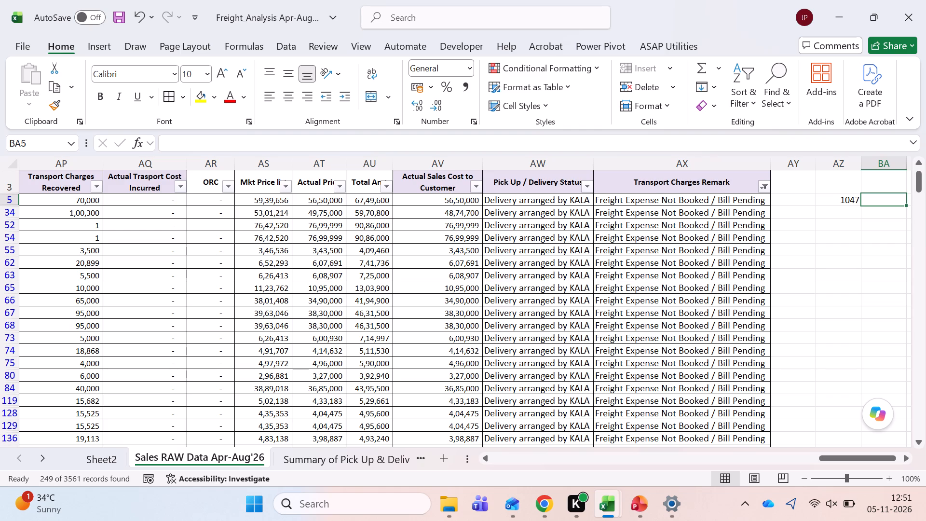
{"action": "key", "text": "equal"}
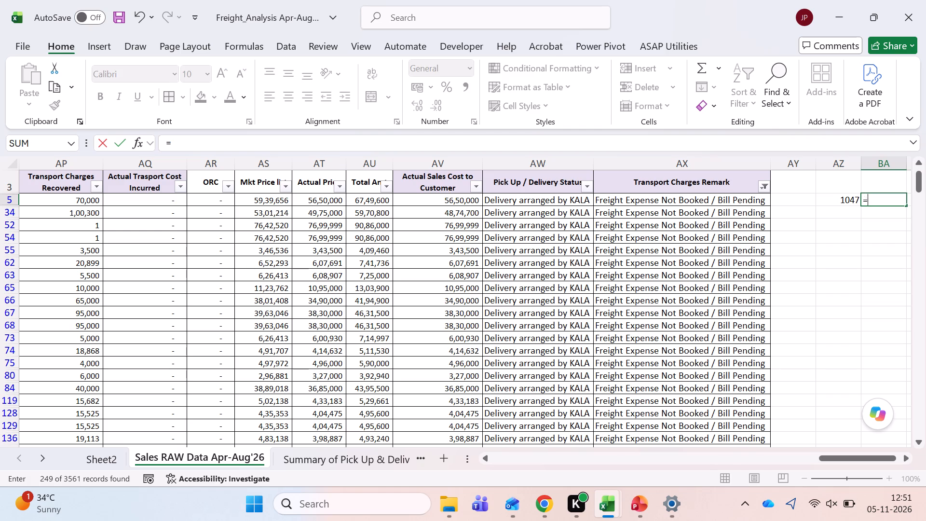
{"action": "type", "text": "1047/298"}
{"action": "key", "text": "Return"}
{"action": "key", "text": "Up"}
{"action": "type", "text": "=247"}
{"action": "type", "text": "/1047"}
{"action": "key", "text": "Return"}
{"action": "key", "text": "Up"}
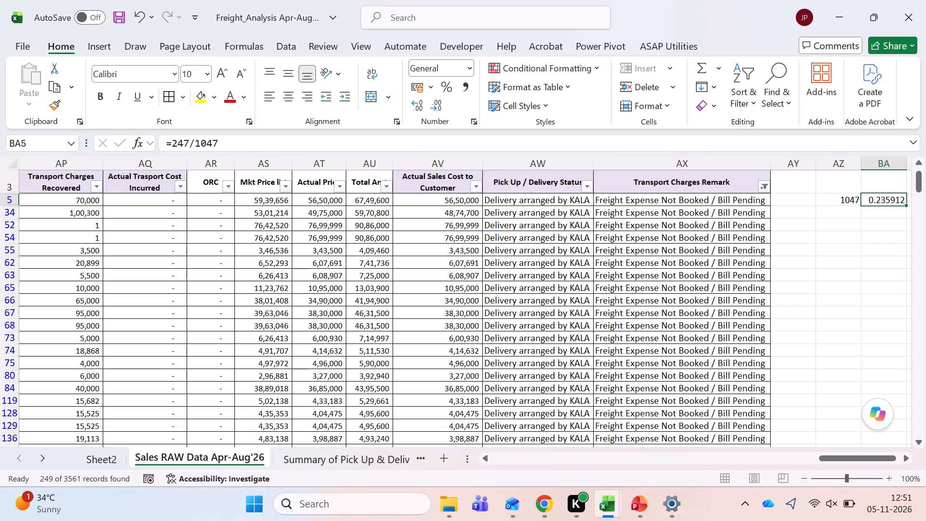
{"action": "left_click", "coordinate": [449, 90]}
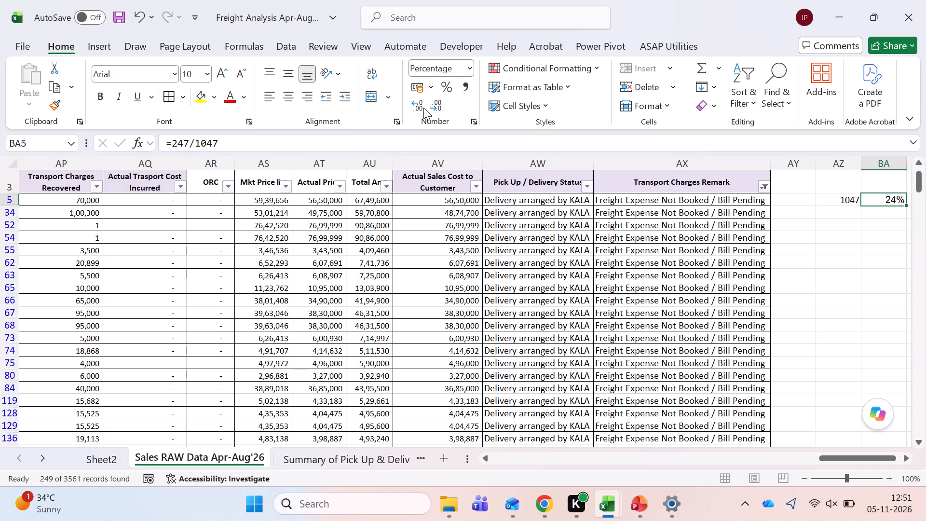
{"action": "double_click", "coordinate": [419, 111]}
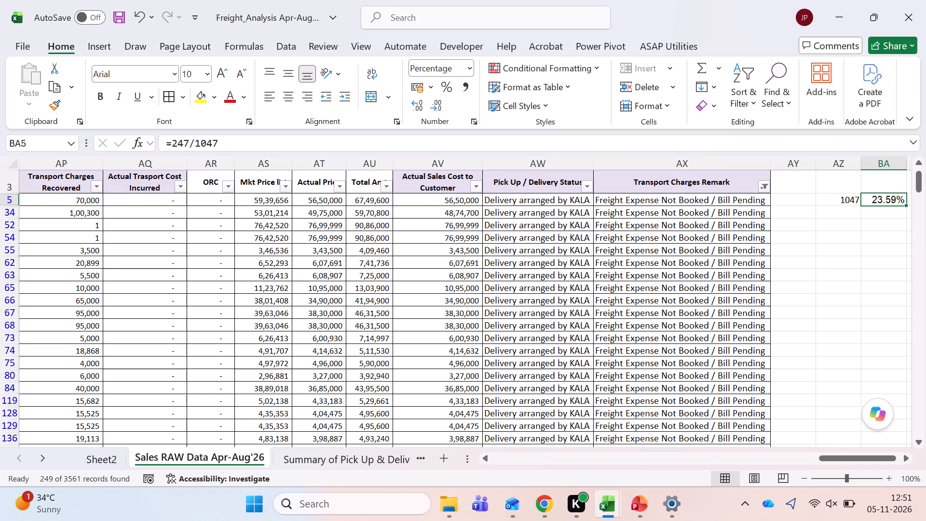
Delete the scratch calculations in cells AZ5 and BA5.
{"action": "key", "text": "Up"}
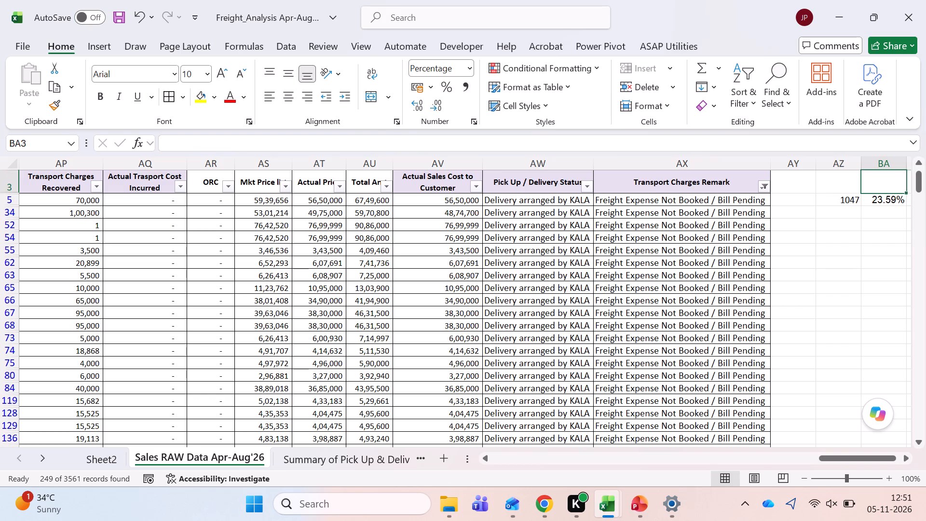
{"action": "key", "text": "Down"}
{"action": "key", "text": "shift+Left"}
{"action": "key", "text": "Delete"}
Clear the Transport Charges Remark filter by removing the AutoFilter and reapplying it to the whole header row 3.
{"action": "key", "text": "Left"}
{"action": "key", "text": "Left"}
{"action": "key", "text": "Left"}
{"action": "key", "text": "Left"}
{"action": "key", "text": "Left"}
{"action": "key", "text": "Left"}
{"action": "key", "text": "Left"}
{"action": "key", "text": "Left"}
{"action": "key", "text": "Left"}
{"action": "key", "text": "Left"}
{"action": "key", "text": "Left"}
{"action": "key", "text": "Left"}
{"action": "key", "text": "Left"}
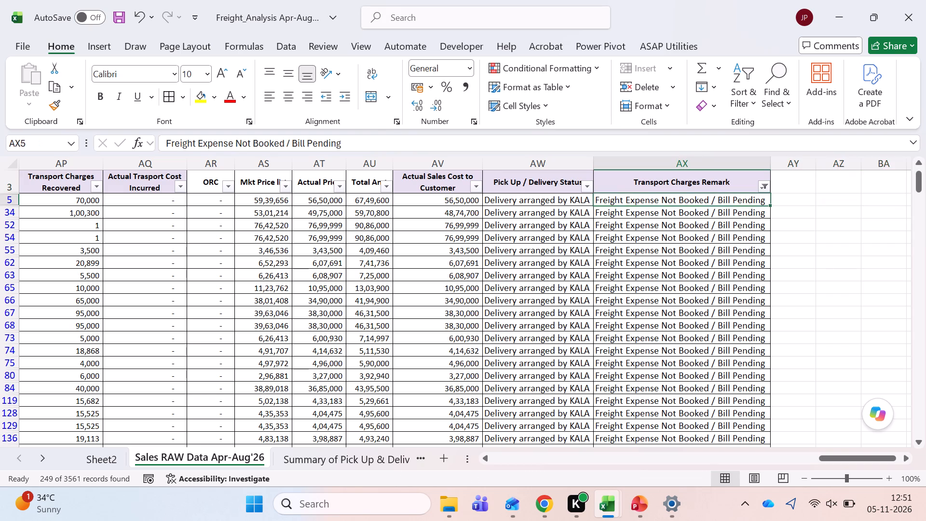
{"action": "key", "text": "Up"}
{"action": "key", "text": "Up"}
{"action": "key", "text": "Right"}
{"action": "key", "text": "Right"}
{"action": "key", "text": "Right"}
{"action": "key", "text": "Down"}
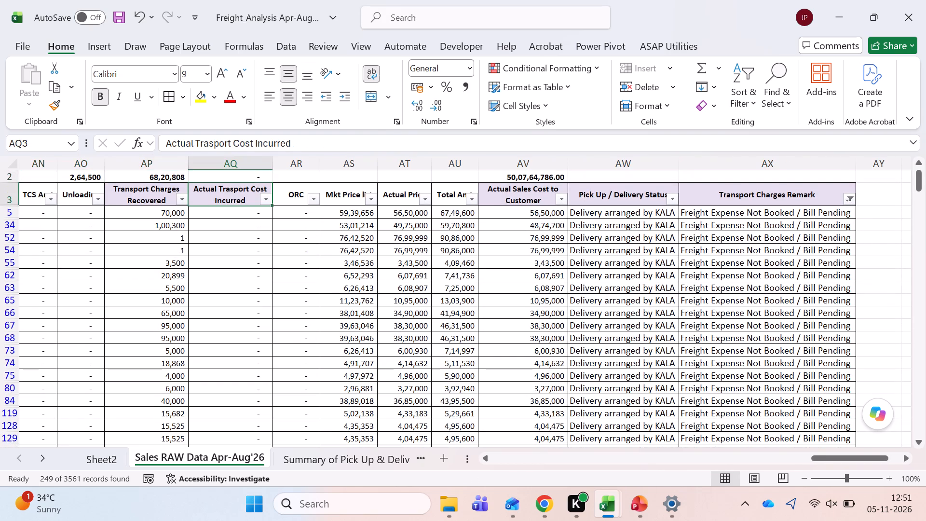
{"action": "key", "text": "Escape"}
{"action": "key", "text": "Down"}
{"action": "key", "text": "Up"}
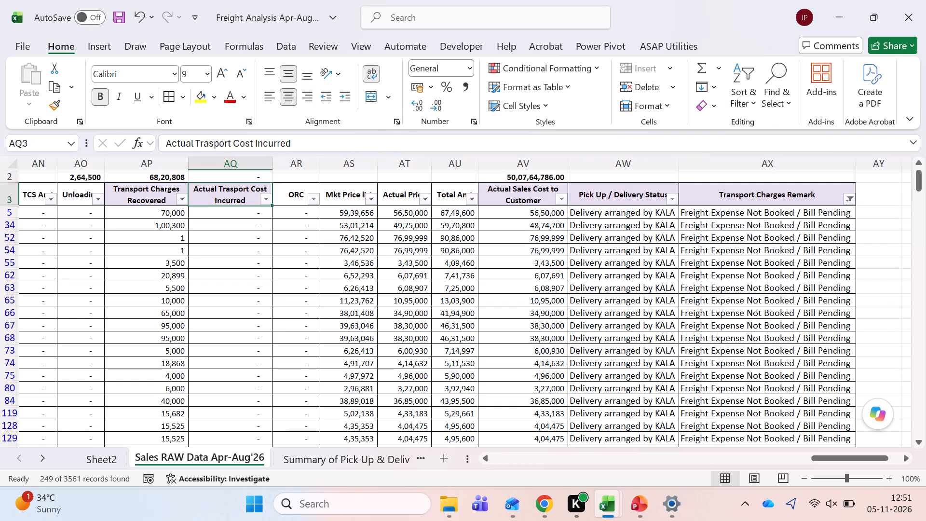
{"action": "key", "text": "ctrl+shift+l"}
{"action": "key", "text": "shift+space"}
{"action": "key", "text": "ctrl+shift+l"}
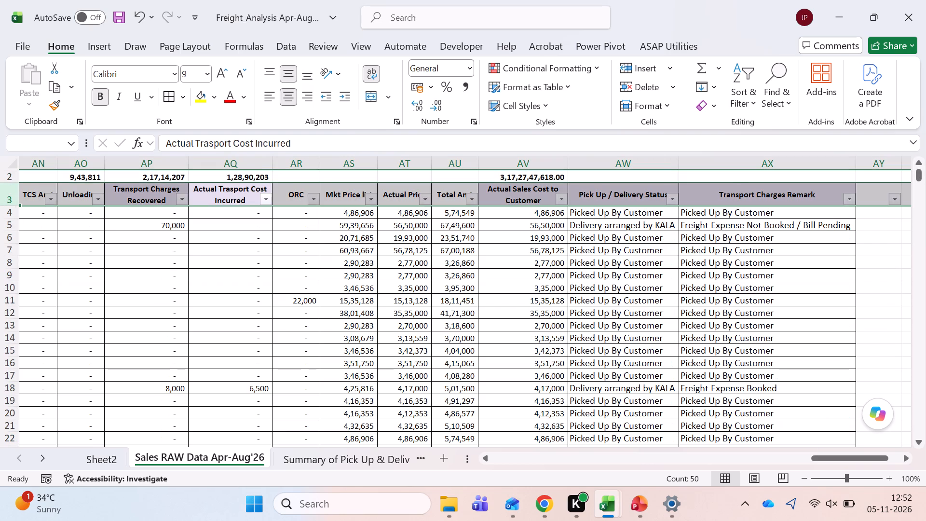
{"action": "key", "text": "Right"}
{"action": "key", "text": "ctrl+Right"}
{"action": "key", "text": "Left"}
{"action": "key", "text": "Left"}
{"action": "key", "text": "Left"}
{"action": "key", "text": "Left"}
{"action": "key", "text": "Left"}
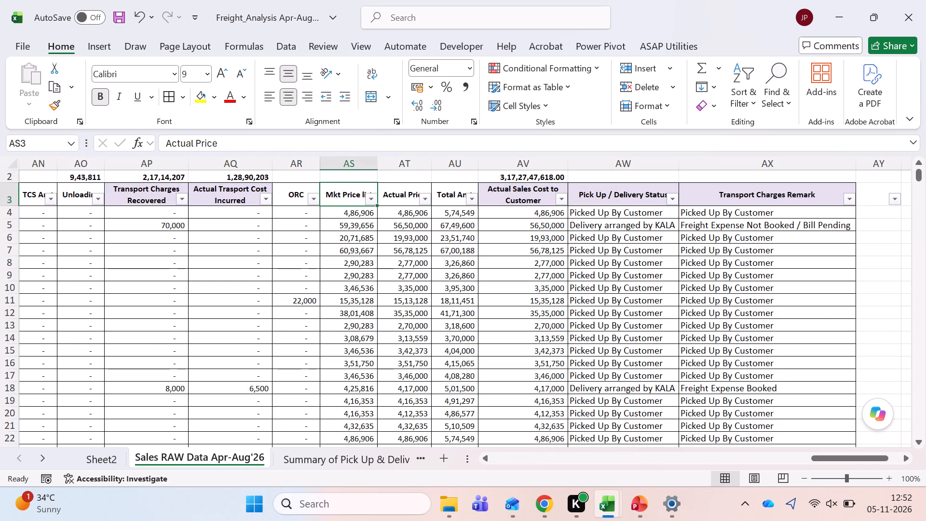
Examine the unfiltered raw data from the MOF Code column down to its last record and across to the remark columns.
{"action": "key", "text": "Left"}
{"action": "key", "text": "Left"}
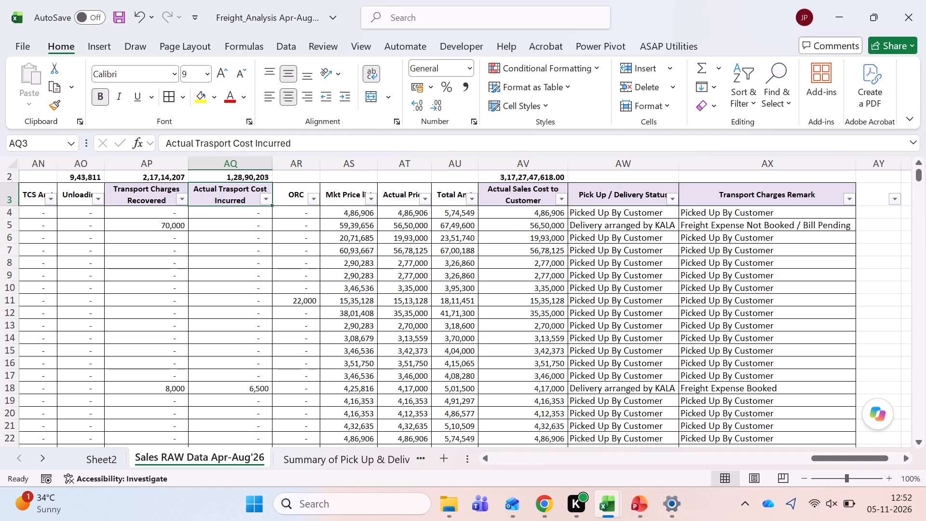
{"action": "key", "text": "ctrl+Left"}
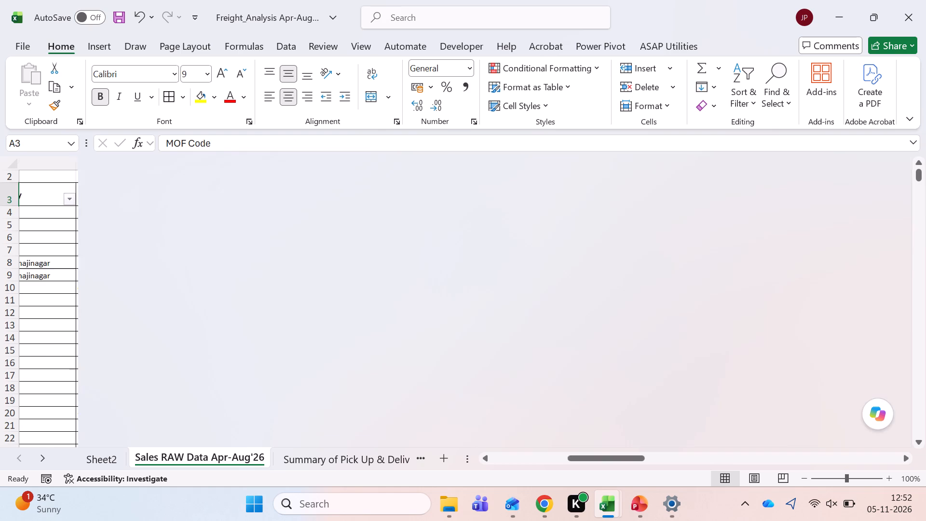
{"action": "key", "text": "Down"}
{"action": "key", "text": "ctrl+shift+Down"}
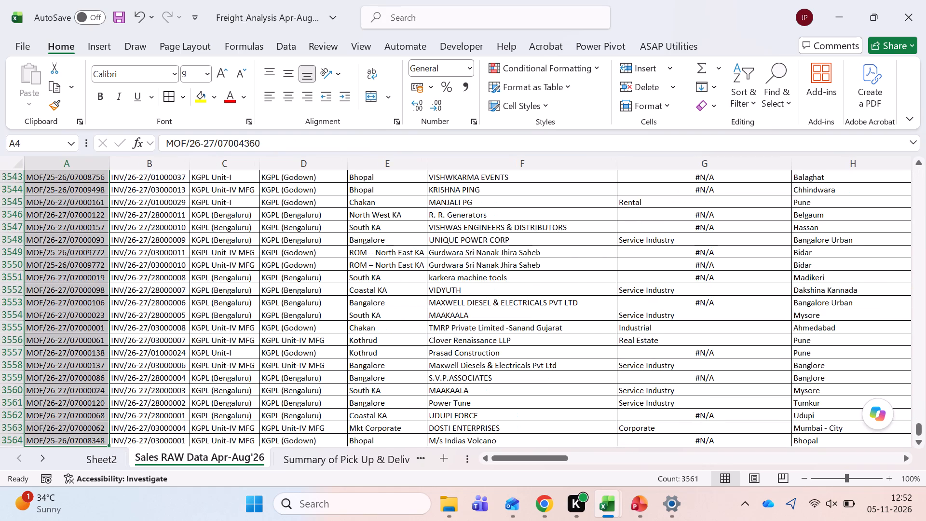
{"action": "key", "text": "ctrl+Up"}
{"action": "key", "text": "Down"}
{"action": "key", "text": "Right"}
{"action": "key", "text": "ctrl+Right"}
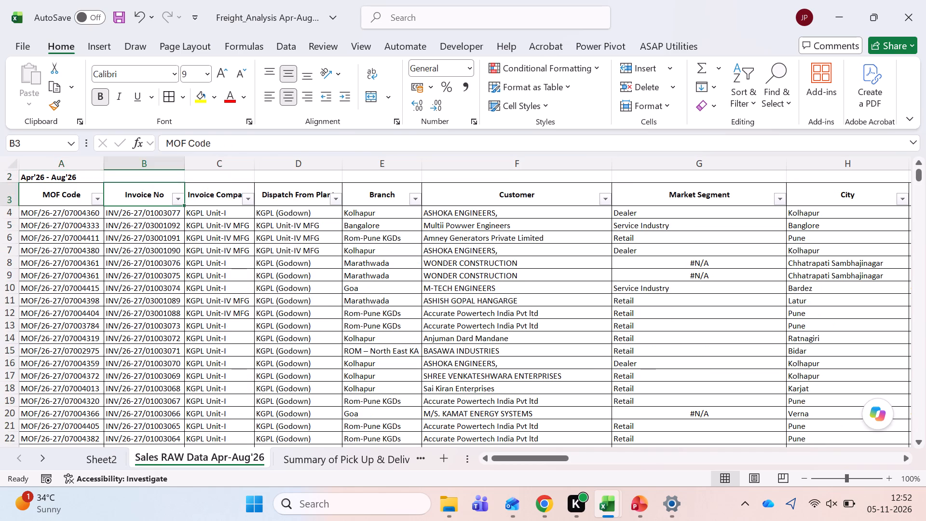
{"action": "key", "text": "Right"}
{"action": "key", "text": "Right"}
{"action": "key", "text": "Right"}
{"action": "key", "text": "Right"}
{"action": "key", "text": "Down"}
{"action": "key", "text": "Down"}
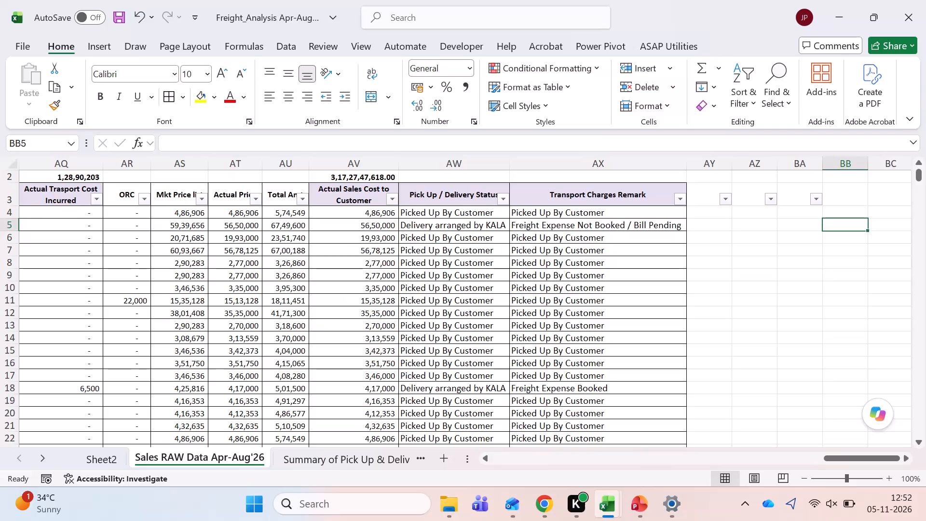
{"action": "key", "text": "Down"}
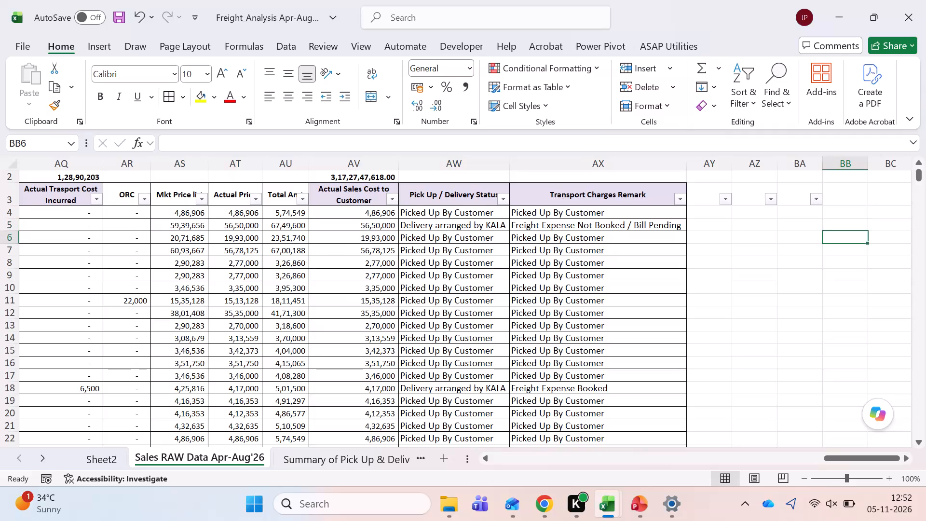
Calculate the monthly average freight in crore with =1.28/5 in cell AZ6, beside the data.
{"action": "key", "text": "Left"}
{"action": "key", "text": "Left"}
{"action": "key", "text": "Left"}
{"action": "key", "text": "Left"}
{"action": "key", "text": "Right"}
{"action": "key", "text": "Right"}
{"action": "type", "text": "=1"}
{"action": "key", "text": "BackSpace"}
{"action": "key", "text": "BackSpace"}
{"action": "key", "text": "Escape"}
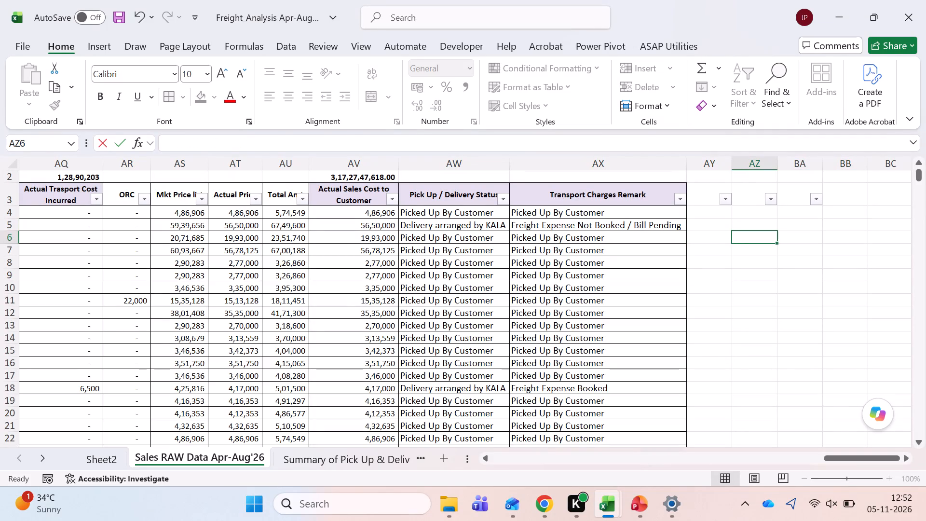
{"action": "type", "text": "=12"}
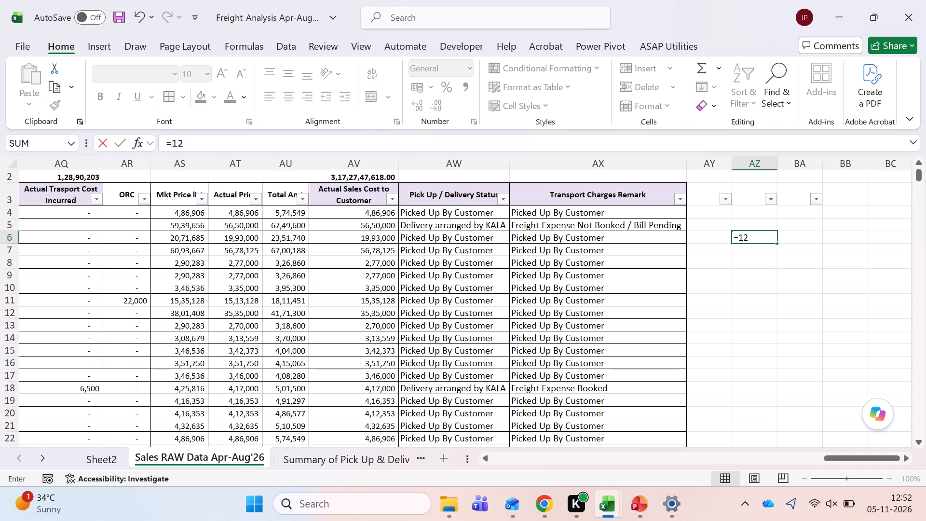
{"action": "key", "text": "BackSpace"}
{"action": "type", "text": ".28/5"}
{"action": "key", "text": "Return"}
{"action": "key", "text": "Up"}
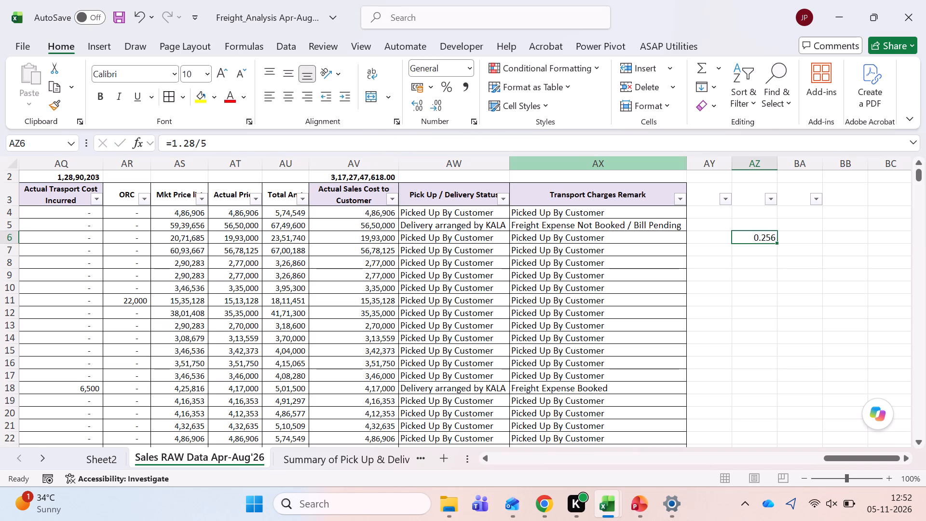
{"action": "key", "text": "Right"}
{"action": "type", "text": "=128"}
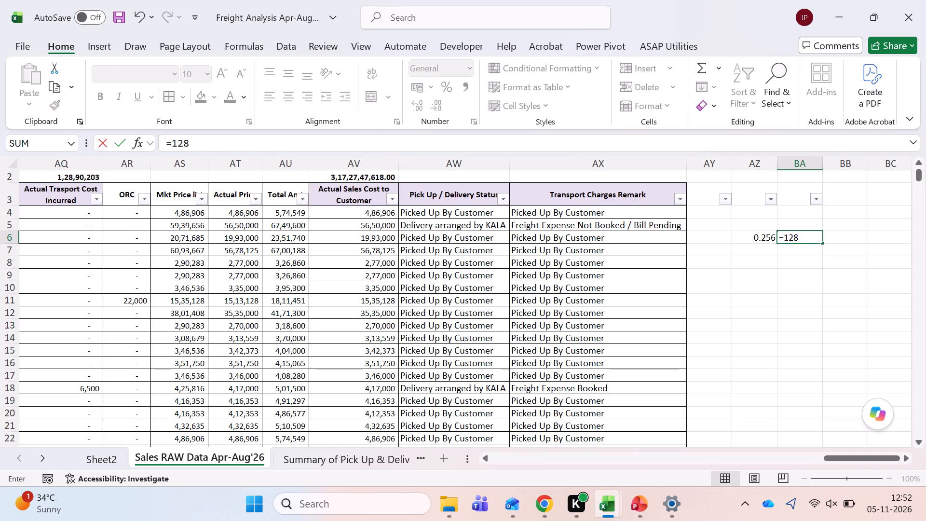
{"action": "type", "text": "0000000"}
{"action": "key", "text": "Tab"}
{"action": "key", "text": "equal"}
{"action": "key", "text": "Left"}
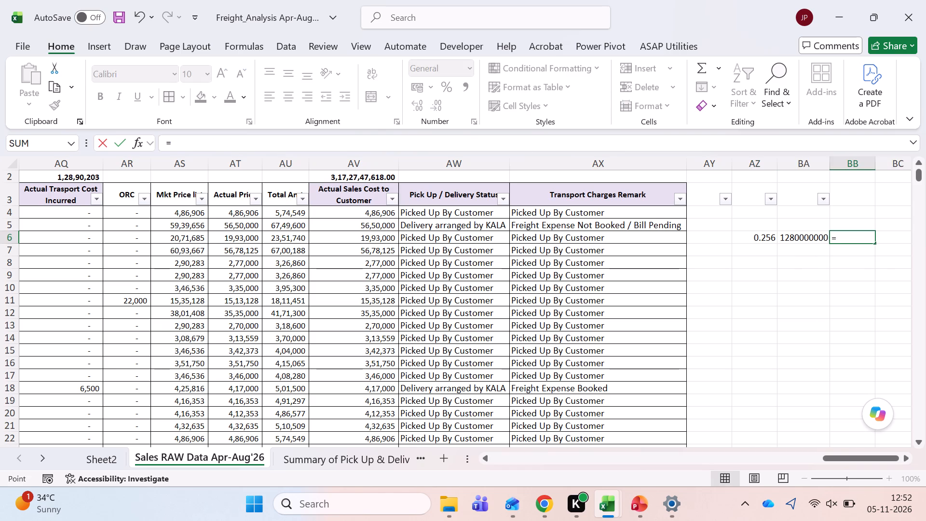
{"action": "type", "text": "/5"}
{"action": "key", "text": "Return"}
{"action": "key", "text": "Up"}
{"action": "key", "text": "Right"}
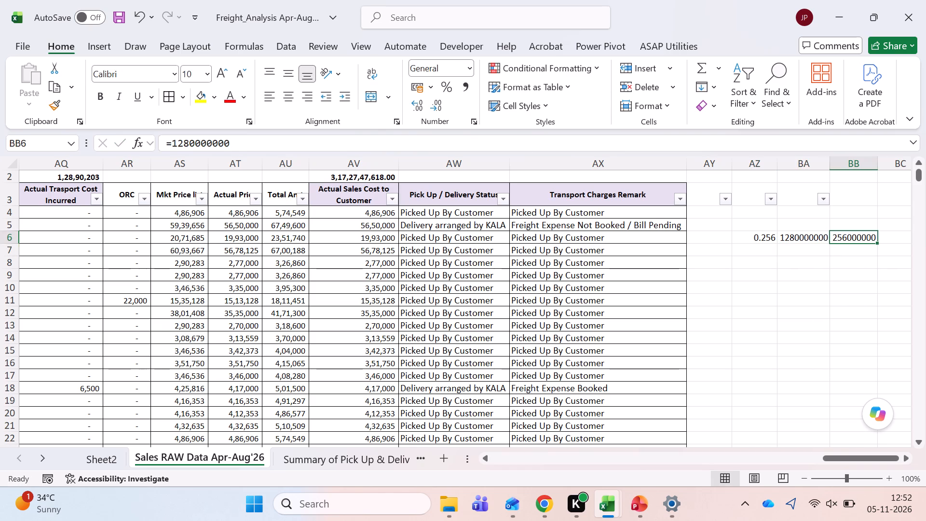
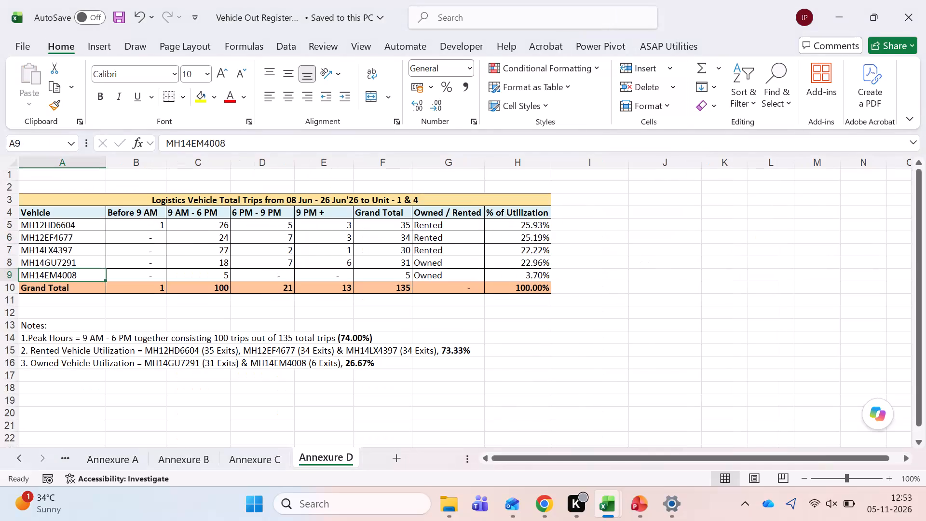
Switch to the Annexure workbook and examine the net monthly and annual savings totals in row 13 of Sheet1.
{"action": "key", "text": "Right"}
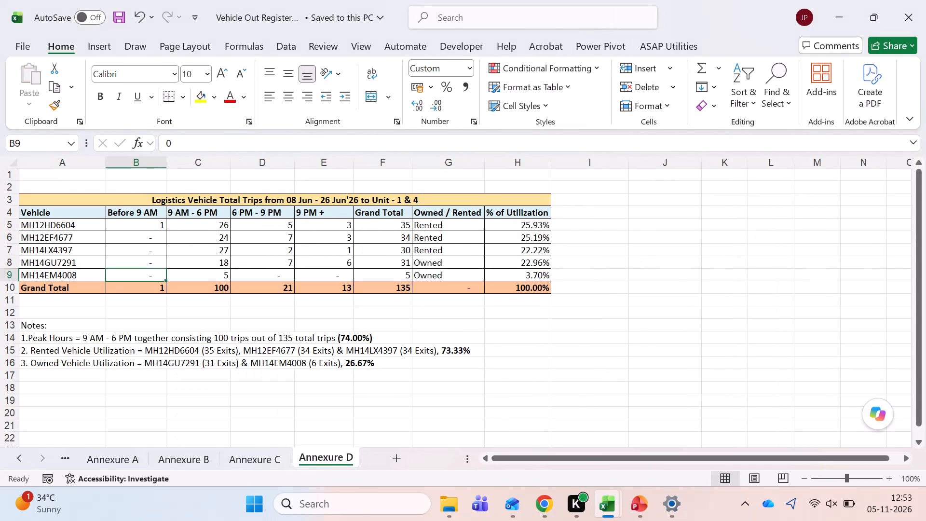
{"action": "left_click", "coordinate": [602, 502]}
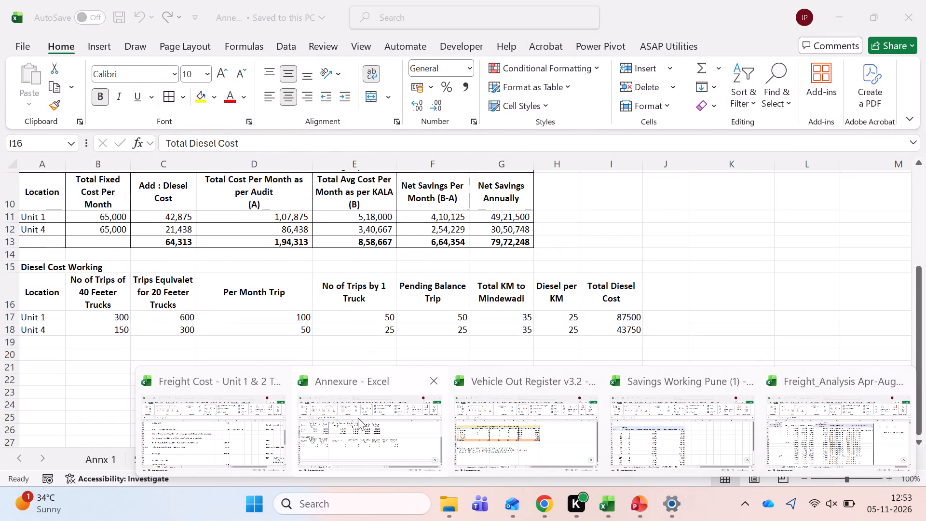
{"action": "left_click", "coordinate": [358, 418]}
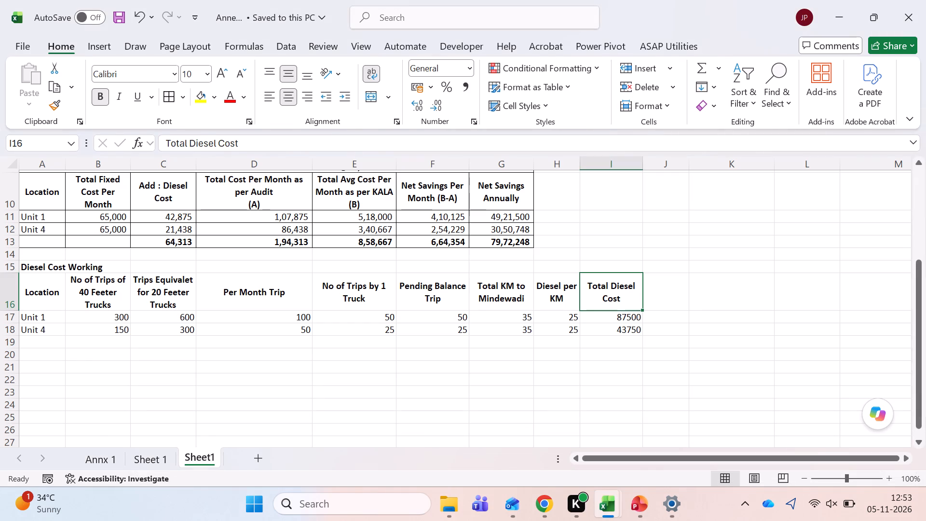
{"action": "left_click", "coordinate": [499, 245]}
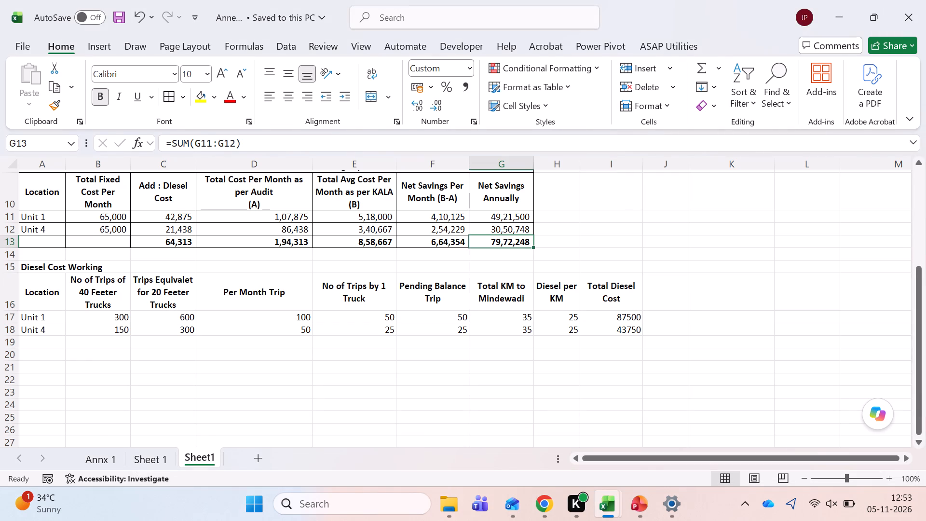
{"action": "left_click", "coordinate": [428, 245]}
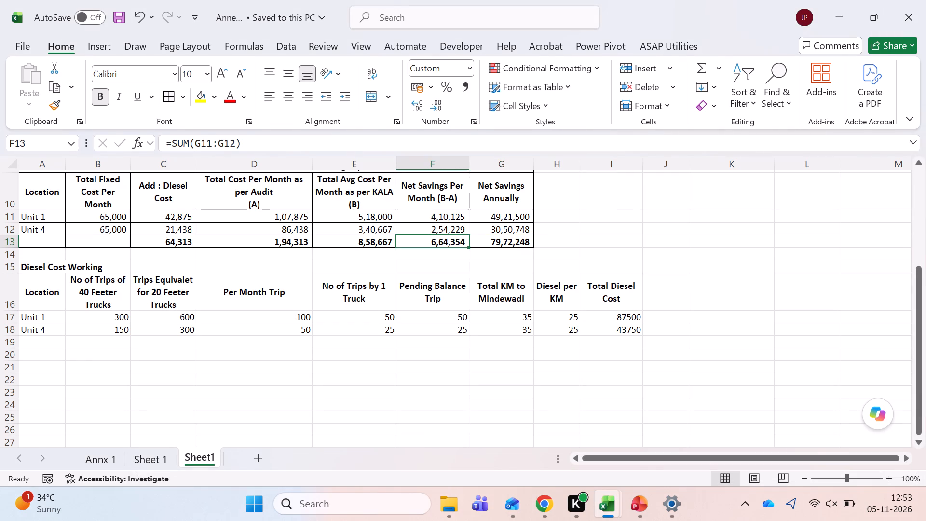
{"action": "key", "text": "Right"}
{"action": "key", "text": "Right"}
{"action": "key", "text": "Right"}
{"action": "key", "text": "Left"}
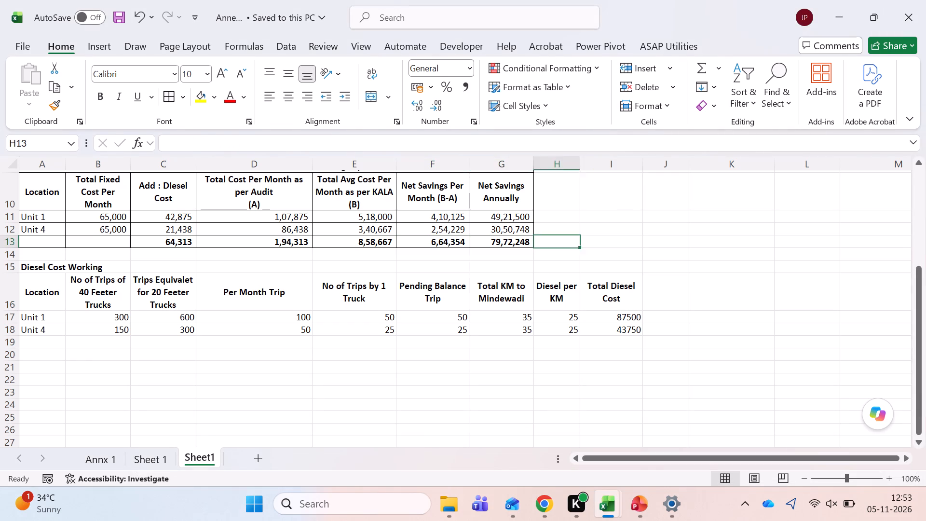
{"action": "key", "text": "Left"}
{"action": "key", "text": "Left"}
{"action": "key", "text": "Left"}
{"action": "key", "text": "Right"}
{"action": "key", "text": "Right"}
{"action": "key", "text": "Right"}
{"action": "key", "text": "Right"}
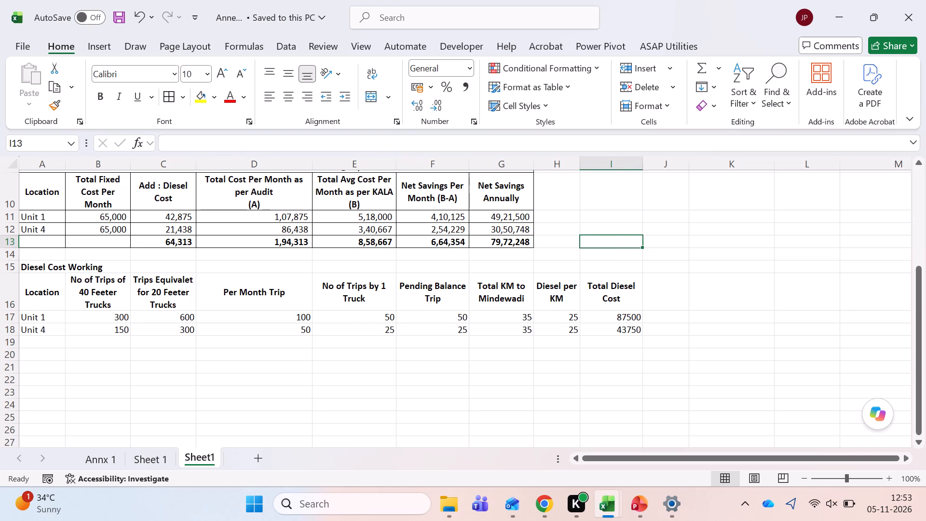
Open the Savings Working Pune workbook and examine the recovered and actual transport cost totals on the Sales in which Transport Includ sheet.
{"action": "left_click", "coordinate": [612, 505]}
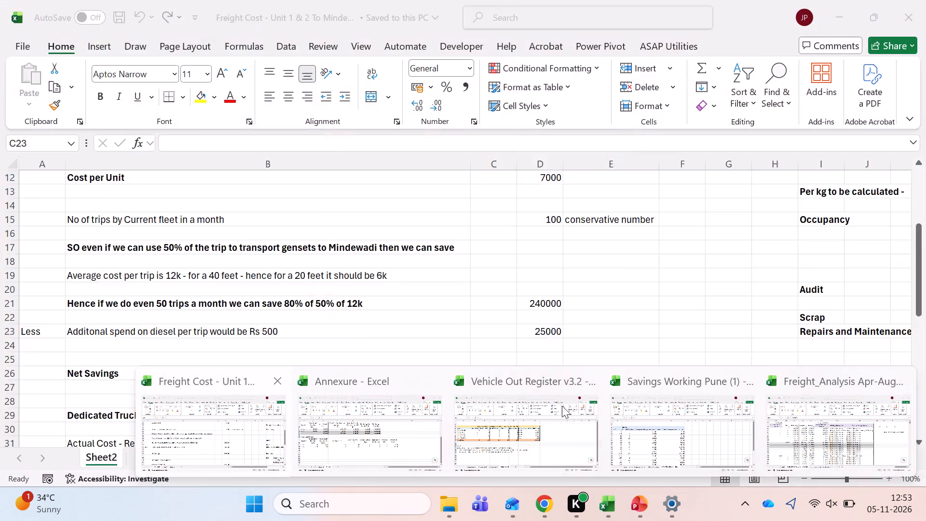
{"action": "left_click", "coordinate": [656, 416]}
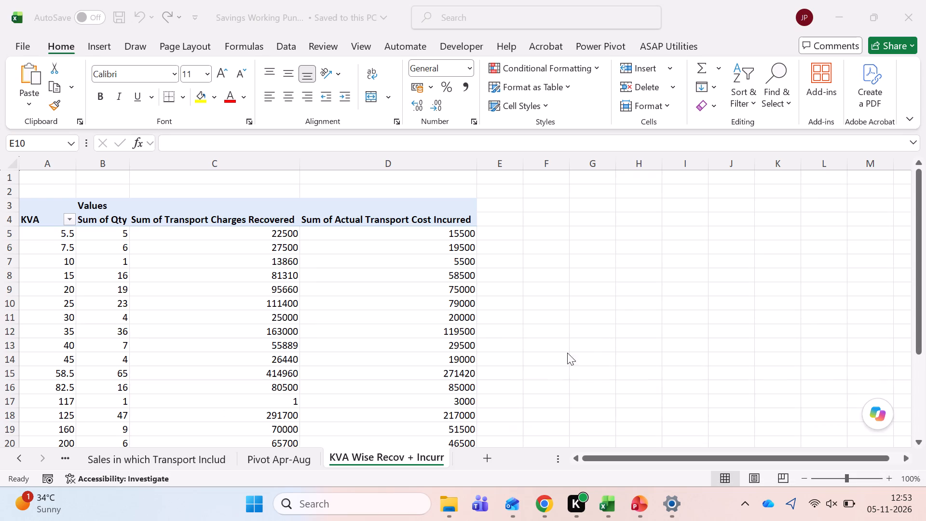
{"action": "key", "text": "ctrl+Page_Up"}
{"action": "key", "text": "ctrl+Page_Up"}
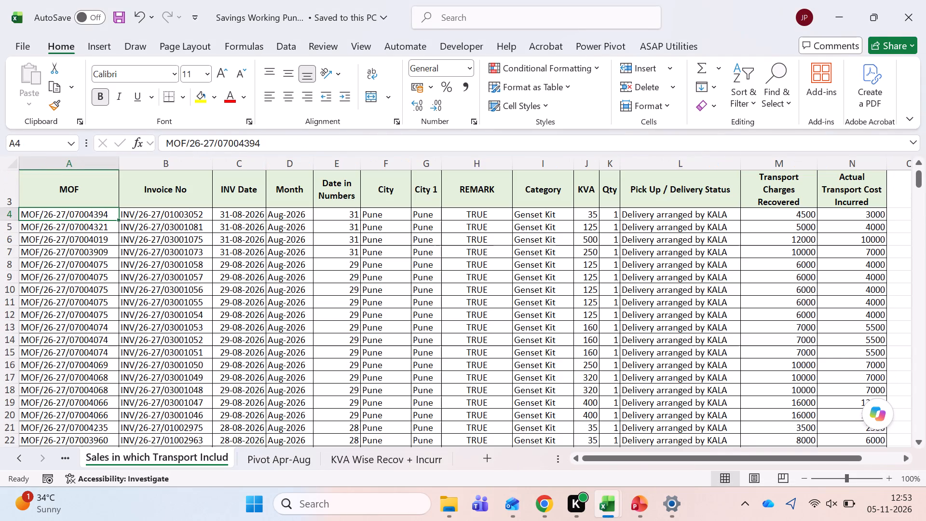
{"action": "key", "text": "ctrl+Page_Up"}
{"action": "key", "text": "ctrl+Page_Down"}
{"action": "key", "text": "ctrl+Page_Down"}
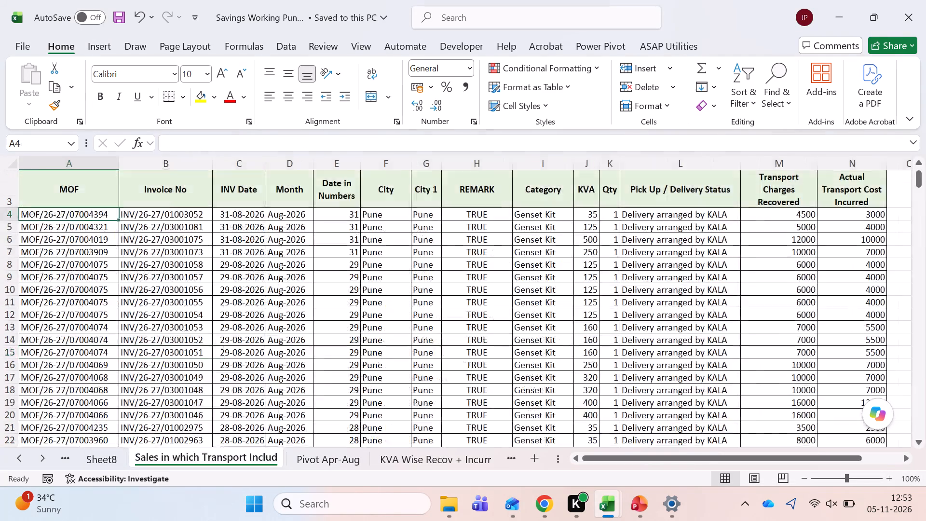
{"action": "key", "text": "ctrl+Page_Up"}
{"action": "key", "text": "ctrl+Up"}
{"action": "key", "text": "Down"}
{"action": "key", "text": "Right"}
{"action": "key", "text": "Up"}
{"action": "key", "text": "ctrl+Right"}
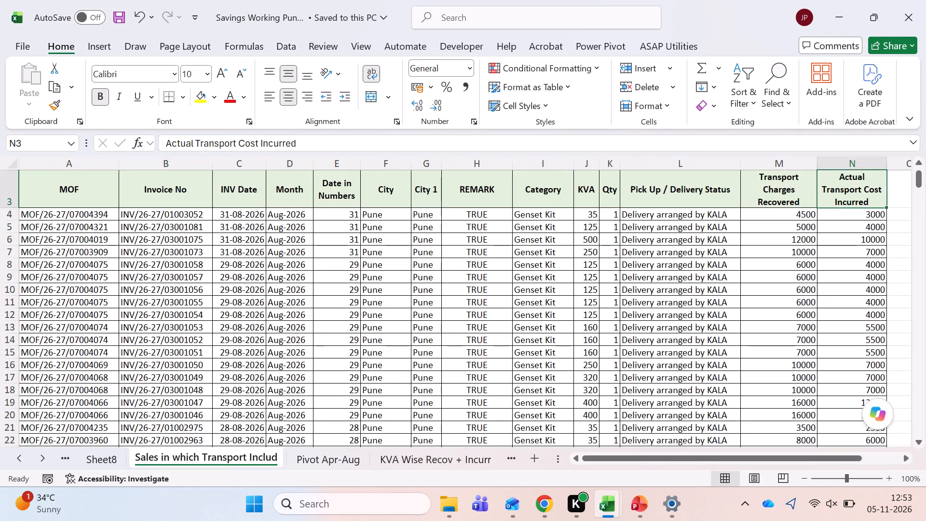
{"action": "key", "text": "Right"}
{"action": "key", "text": "Right"}
{"action": "key", "text": "Left"}
{"action": "key", "text": "Left"}
{"action": "key", "text": "Up"}
{"action": "key", "text": "Up"}
{"action": "key", "text": "Up"}
{"action": "key", "text": "Up"}
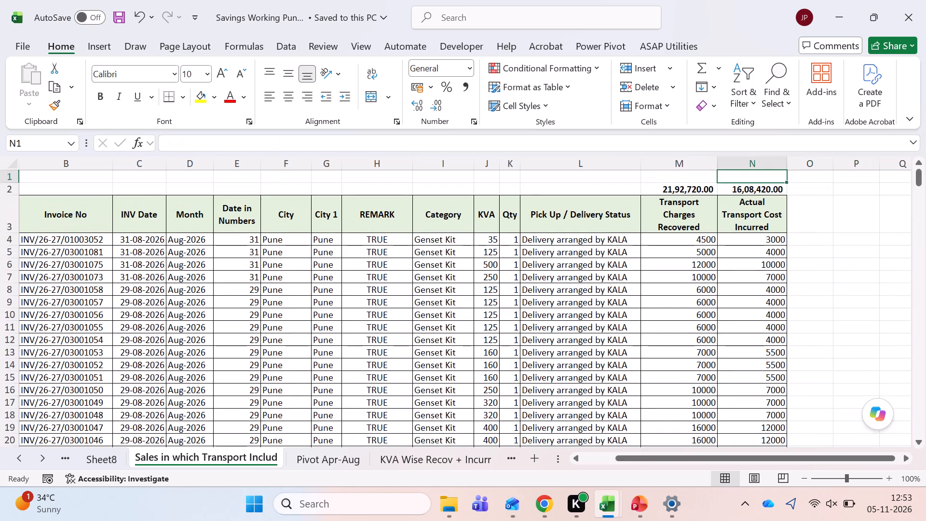
{"action": "key", "text": "Down"}
{"action": "key", "text": "Down"}
{"action": "key", "text": "Down"}
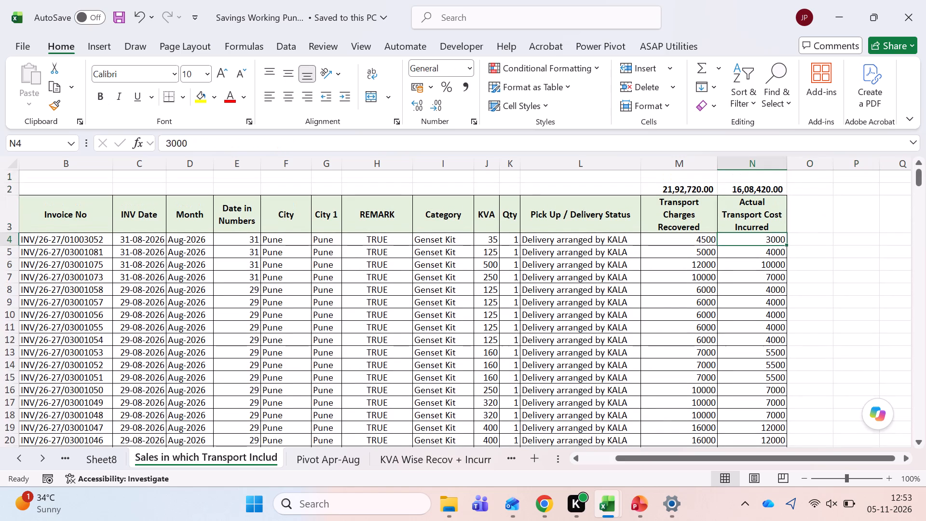
{"action": "key", "text": "Up"}
{"action": "key", "text": "Up"}
{"action": "key", "text": "Up"}
Calculate the monthly average of Actual Transport Cost Incurred with =N2/5 in cell Q2.
{"action": "key", "text": "Right"}
{"action": "key", "text": "Right"}
{"action": "key", "text": "Right"}
{"action": "key", "text": "Down"}
{"action": "key", "text": "Down"}
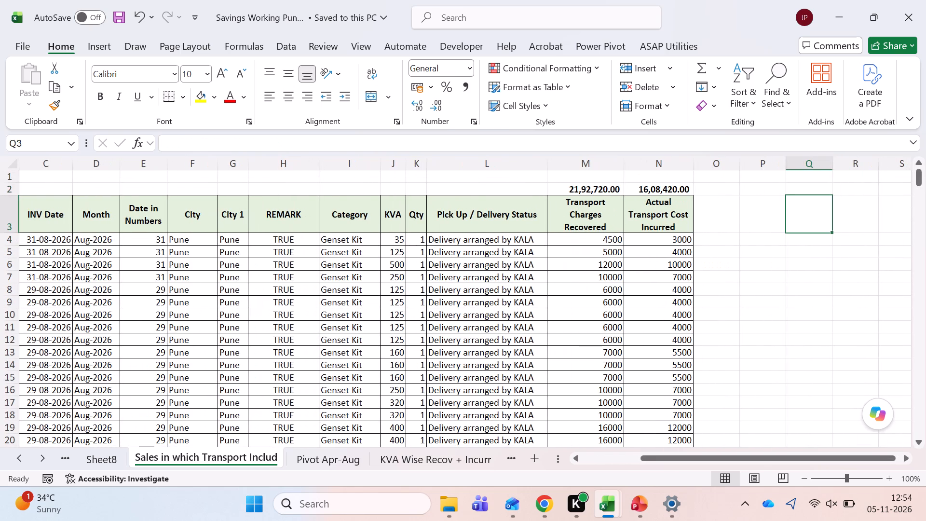
{"action": "key", "text": "Left"}
{"action": "key", "text": "Up"}
{"action": "key", "text": "Right"}
{"action": "key", "text": "equal"}
{"action": "key", "text": "Left"}
{"action": "key", "text": "Left"}
{"action": "key", "text": "Left"}
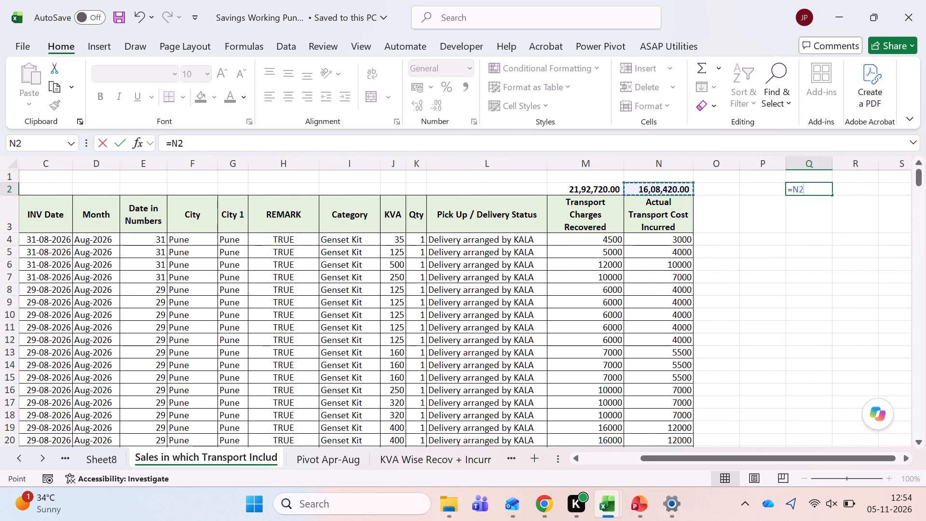
{"action": "key", "text": "slash"}
{"action": "key", "text": "5"}
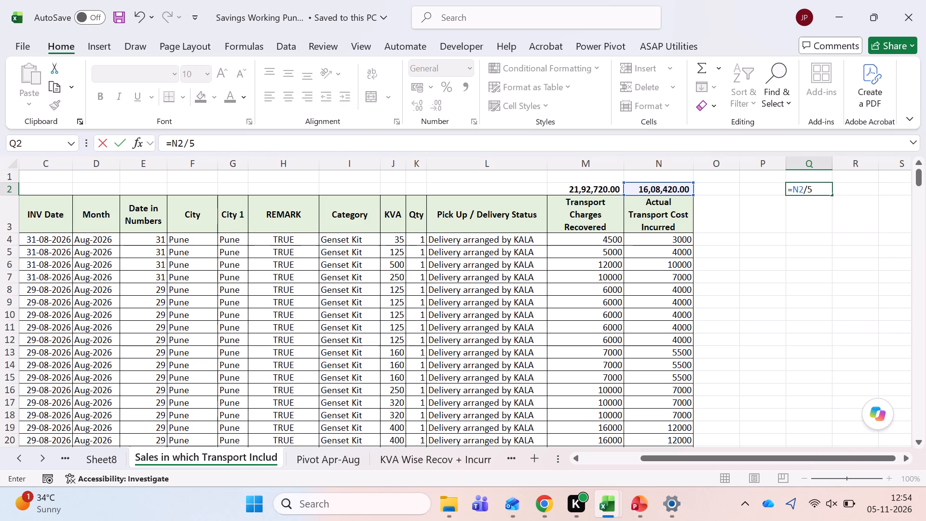
{"action": "key", "text": "Return"}
{"action": "key", "text": "Up"}
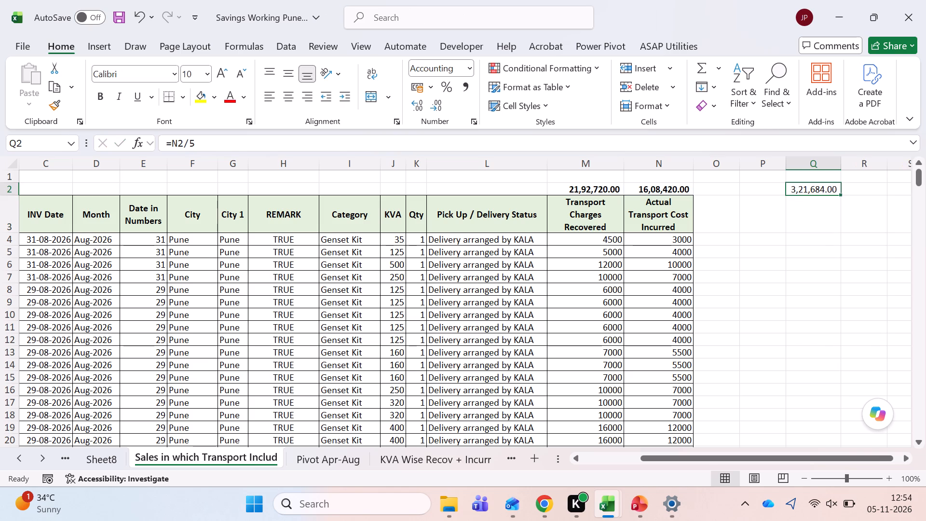
Compare the monthly average in Q2 with the Actual Transport Cost Incurred total in N2.
{"action": "key", "text": "Left"}
{"action": "key", "text": "Left"}
{"action": "key", "text": "Left"}
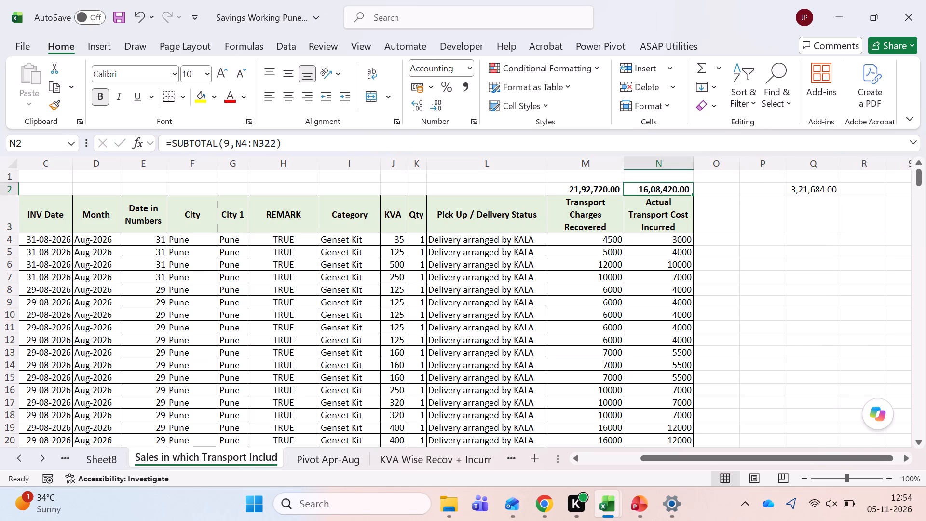
{"action": "key", "text": "Right"}
{"action": "key", "text": "Right"}
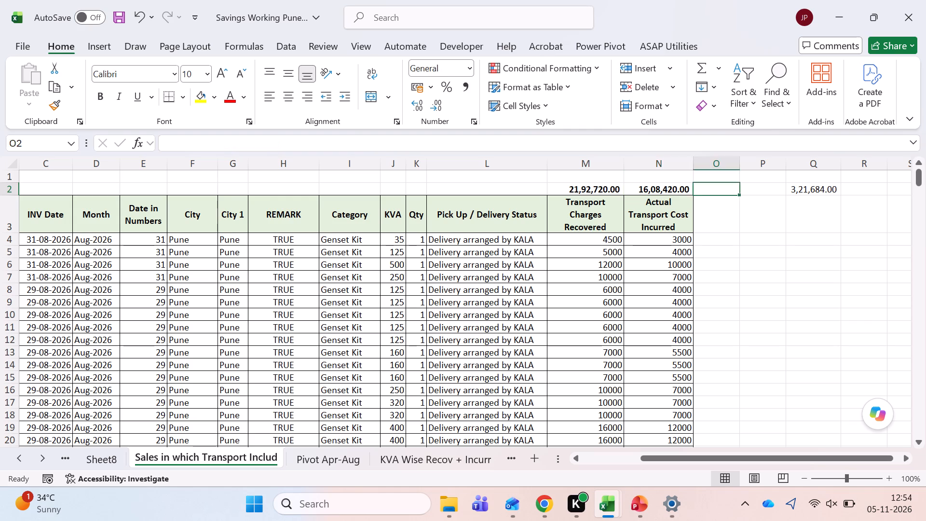
{"action": "key", "text": "Right"}
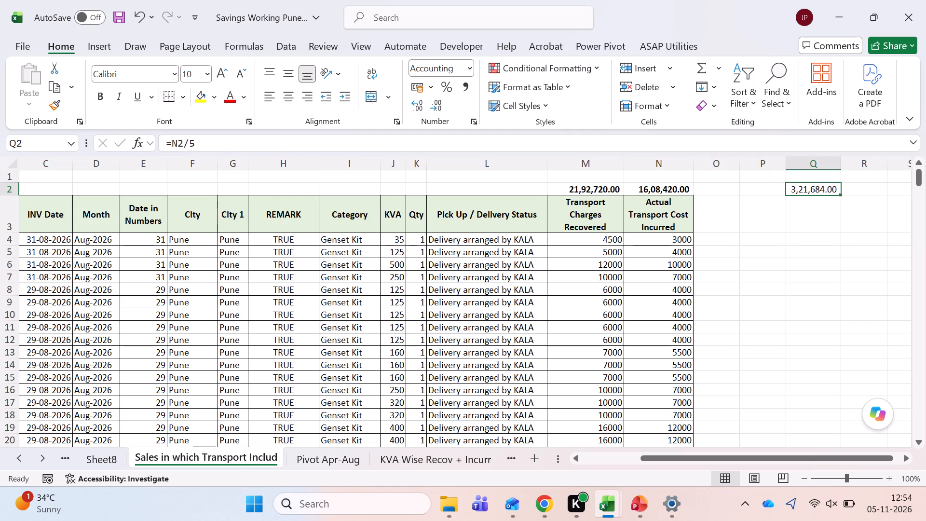
{"action": "key", "text": "Left"}
{"action": "key", "text": "Left"}
{"action": "key", "text": "Left"}
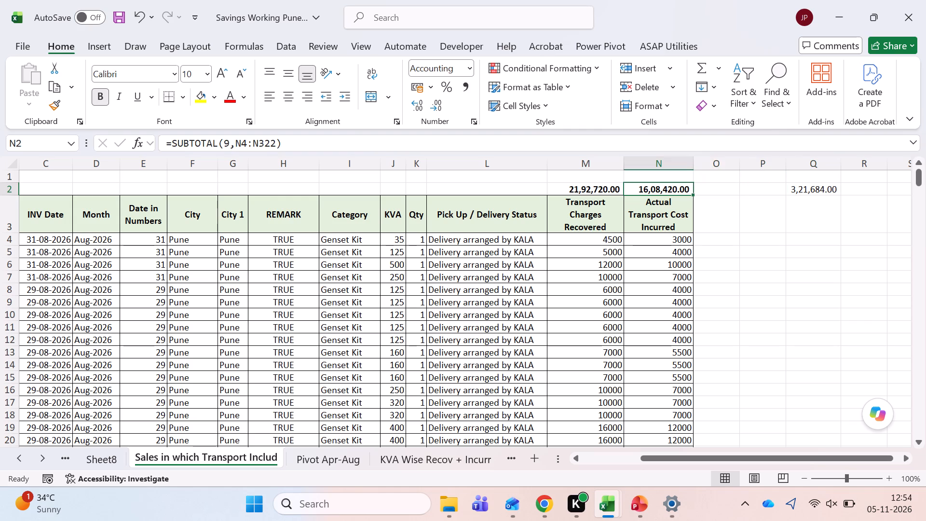
{"action": "key", "text": "Right"}
{"action": "key", "text": "Right"}
{"action": "key", "text": "Right"}
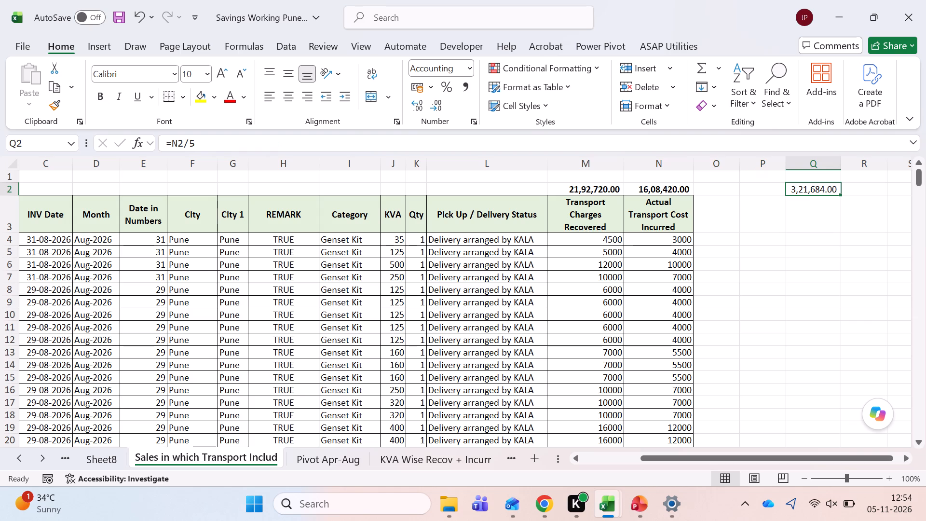
Review the truck hire proposal working on Sheet2, including the per-truck monthly savings formula in D41 and the doubled figure in D43.
{"action": "key", "text": "ctrl+Page_Up"}
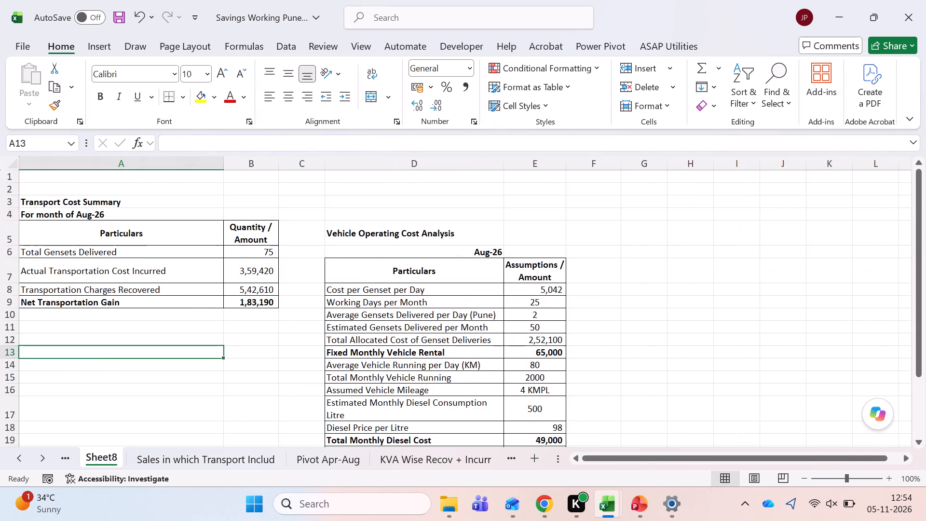
{"action": "key", "text": "ctrl+Page_Up"}
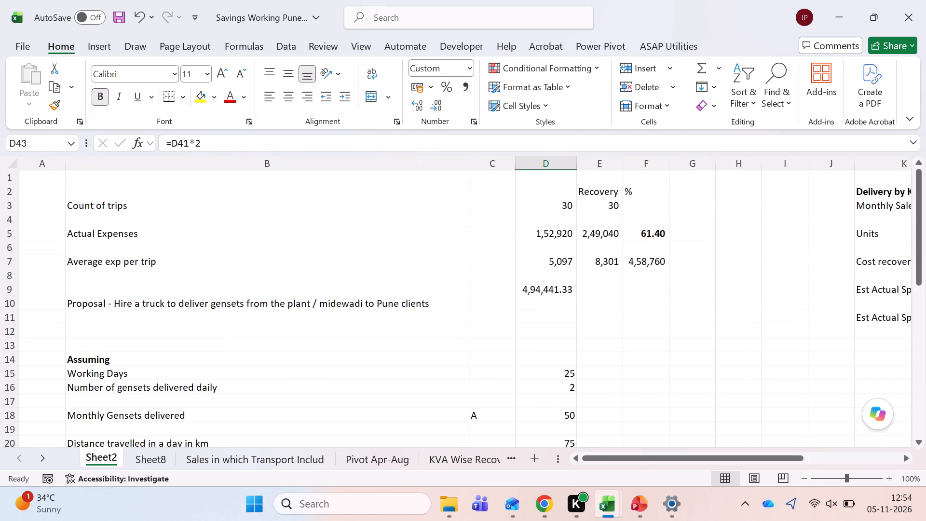
{"action": "scroll", "coordinate": [501, 370], "scroll_direction": "down", "scroll_amount": 4}
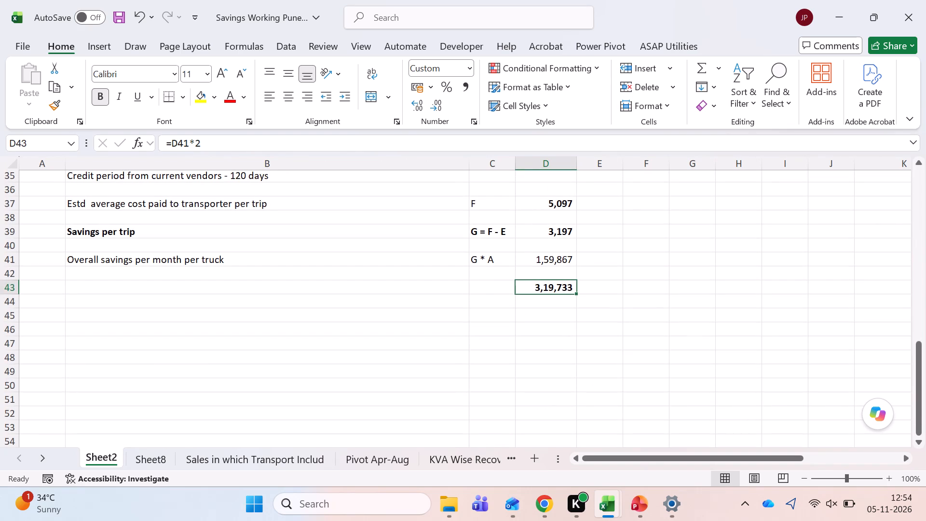
{"action": "scroll", "coordinate": [501, 370], "scroll_direction": "up", "scroll_amount": 2}
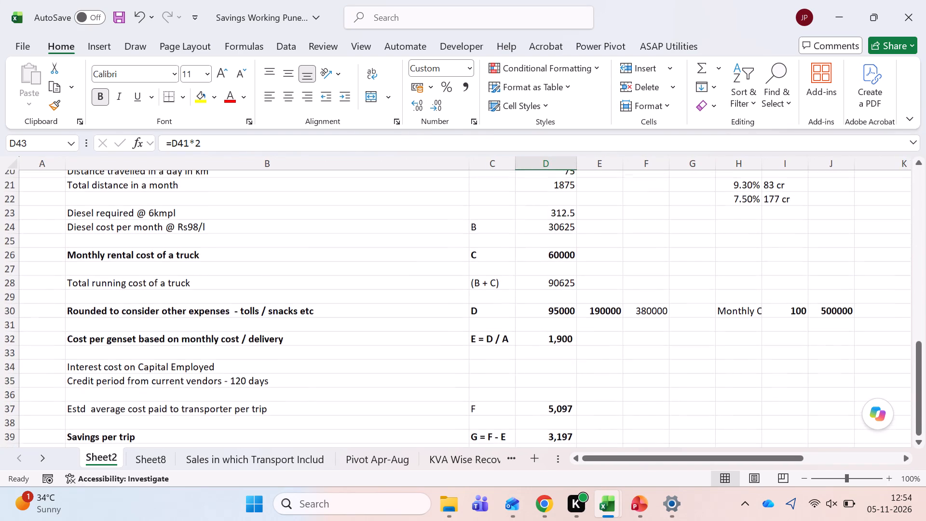
{"action": "scroll", "coordinate": [501, 370], "scroll_direction": "up", "scroll_amount": 4}
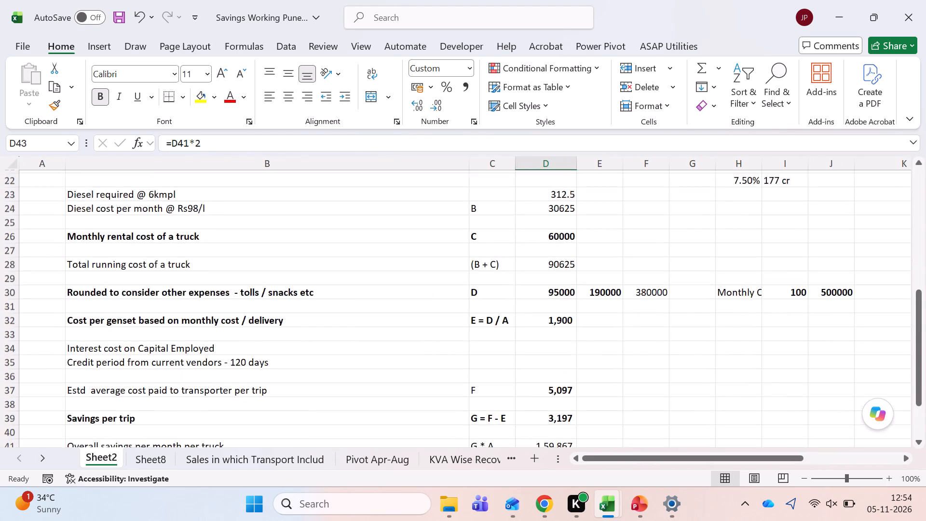
{"action": "scroll", "coordinate": [501, 370], "scroll_direction": "up", "scroll_amount": 1}
{"action": "scroll", "coordinate": [501, 370], "scroll_direction": "down", "scroll_amount": 4}
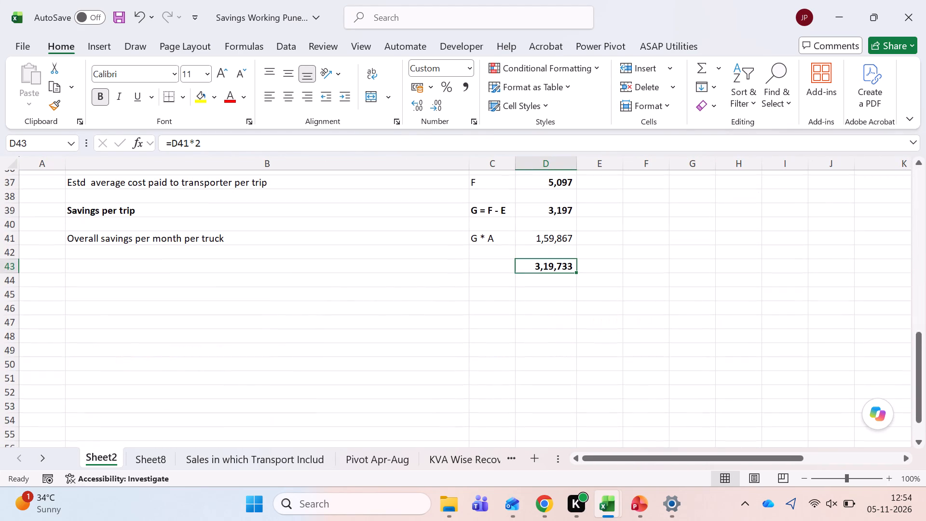
{"action": "scroll", "coordinate": [501, 370], "scroll_direction": "up", "scroll_amount": 1}
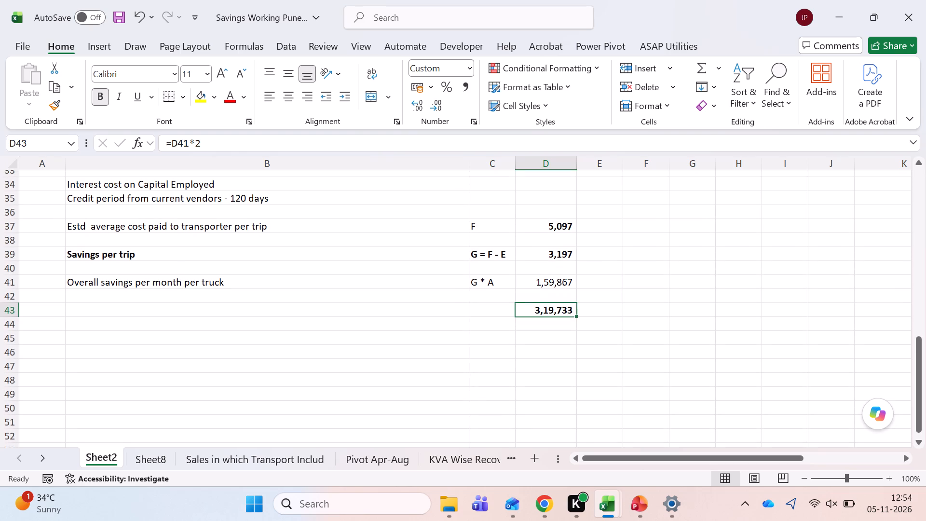
{"action": "left_click", "coordinate": [544, 283]}
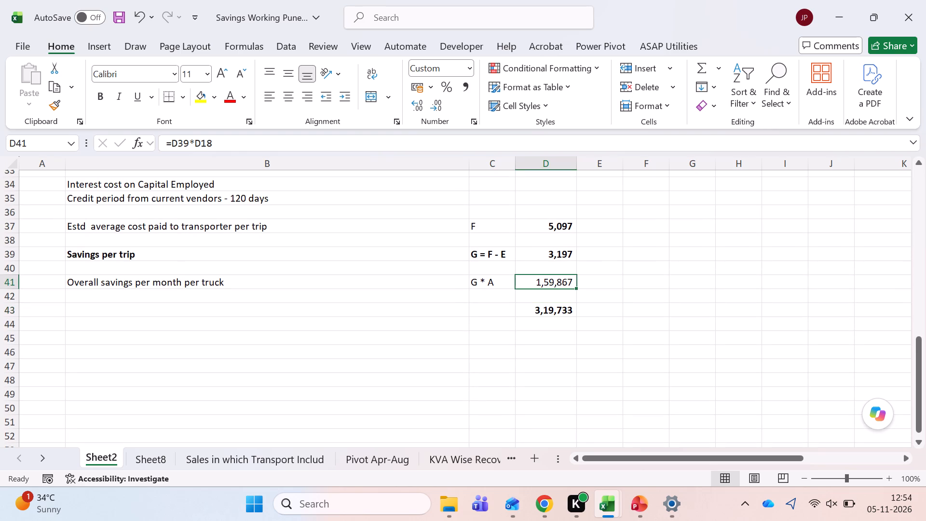
{"action": "left_click", "coordinate": [550, 315]}
{"action": "key", "text": "F2"}
{"action": "key", "text": "Escape"}
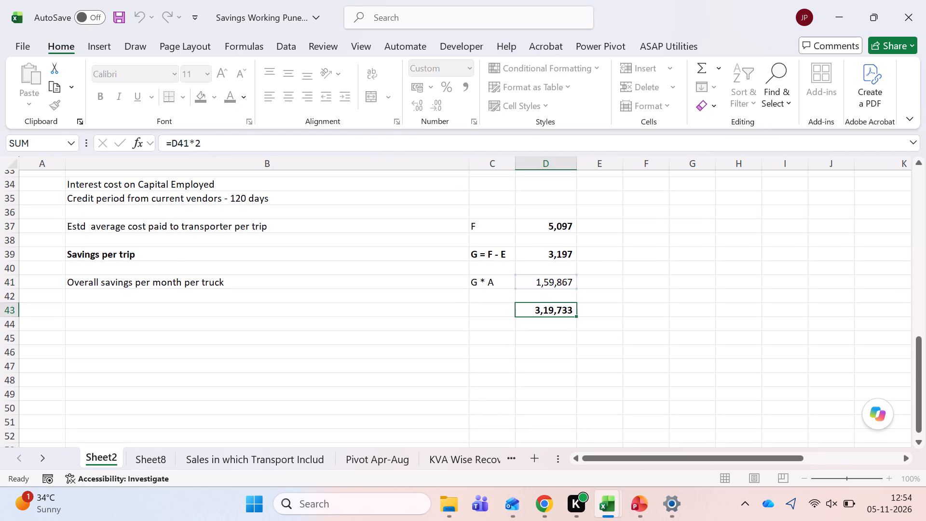
{"action": "key", "text": "Up"}
{"action": "key", "text": "Up"}
{"action": "key", "text": "Up"}
{"action": "key", "text": "Down"}
{"action": "scroll", "coordinate": [486, 253], "scroll_direction": "up", "scroll_amount": 1}
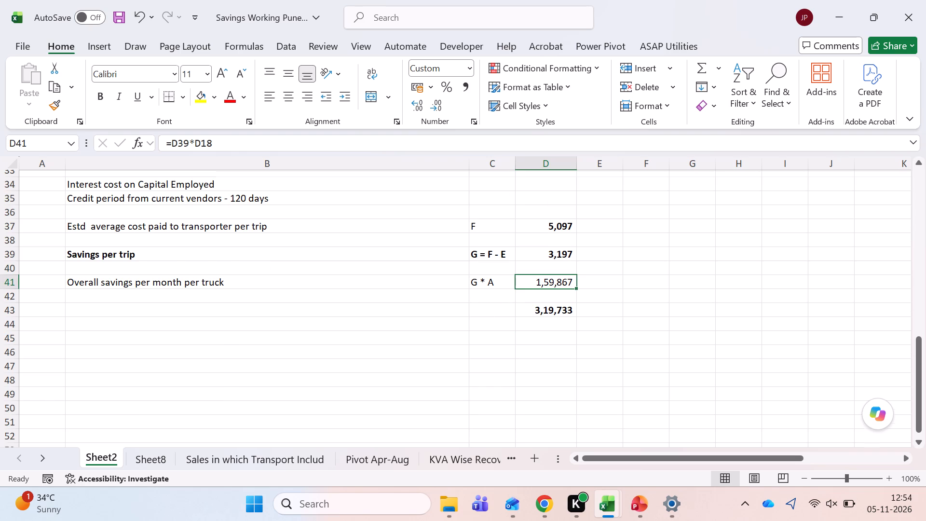
{"action": "scroll", "coordinate": [486, 253], "scroll_direction": "up", "scroll_amount": 1}
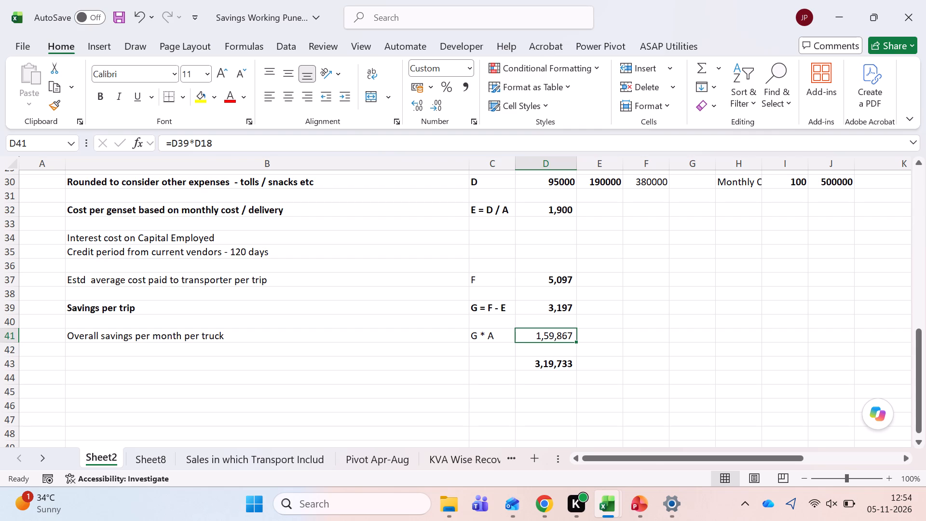
Switch to the Annexure workbook and examine the net savings per month and diesel cost workings for Unit 1 and Unit 4 on Sheet1.
{"action": "key", "text": "alt+Tab"}
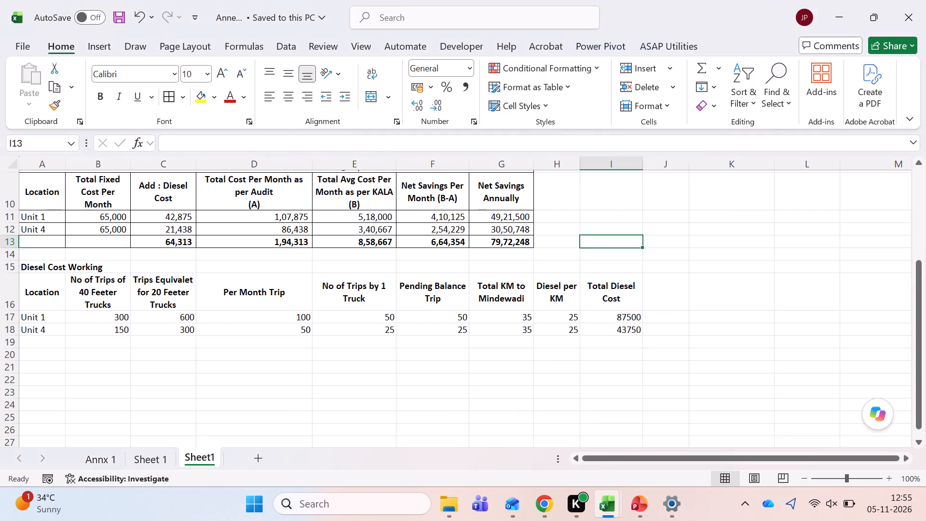
{"action": "key", "text": "Down"}
{"action": "key", "text": "Down"}
{"action": "key", "text": "Down"}
{"action": "key", "text": "Left"}
{"action": "key", "text": "Left"}
{"action": "key", "text": "Left"}
{"action": "key", "text": "Up"}
{"action": "key", "text": "Up"}
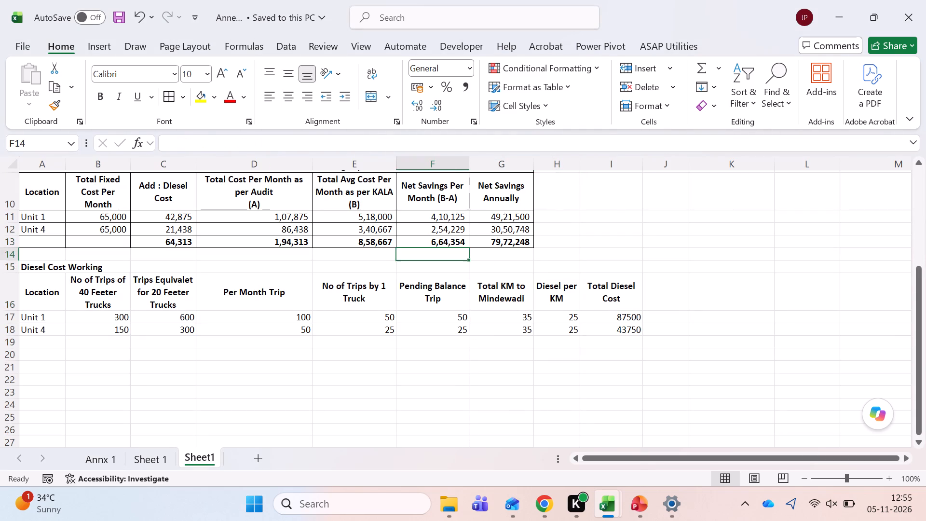
{"action": "key", "text": "Up"}
{"action": "key", "text": "Up"}
{"action": "key", "text": "Up"}
{"action": "key", "text": "Up"}
{"action": "key", "text": "Up"}
{"action": "key", "text": "Up"}
{"action": "key", "text": "Up"}
{"action": "key", "text": "Down"}
{"action": "key", "text": "Down"}
{"action": "key", "text": "Down"}
{"action": "key", "text": "Down"}
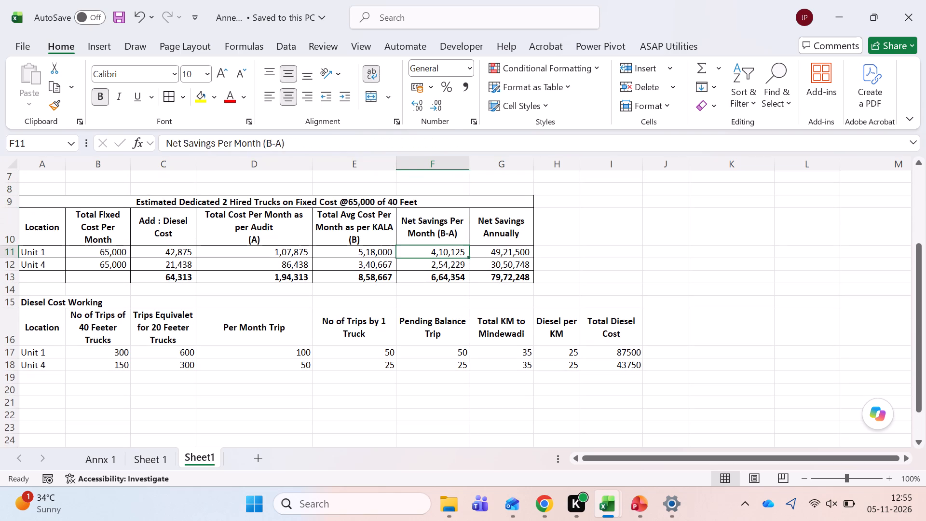
{"action": "key", "text": "Down"}
{"action": "key", "text": "Down"}
{"action": "key", "text": "Down"}
{"action": "key", "text": "Up"}
{"action": "key", "text": "Down"}
{"action": "key", "text": "Down"}
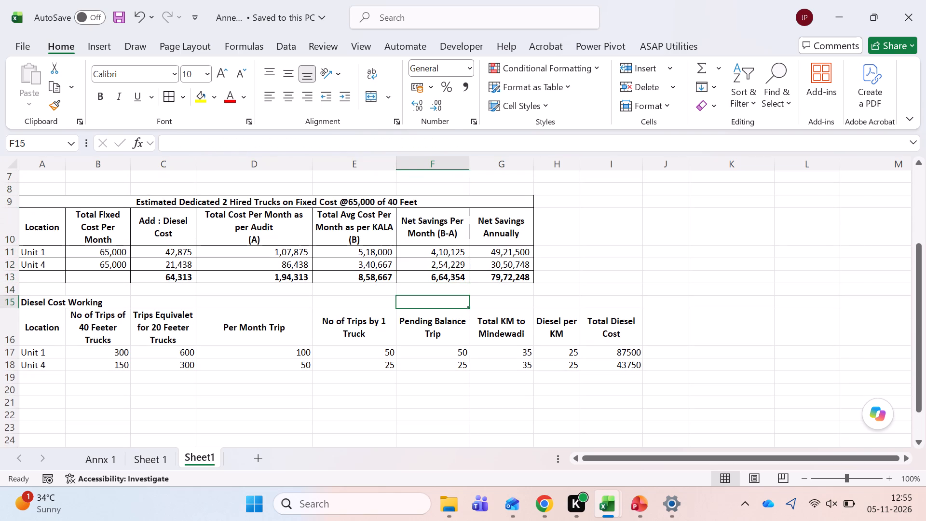
{"action": "key", "text": "Up"}
Review the six-month cost tables on Sheet 1 and inspect the formula in C14 beneath the first table's average monthly cost.
{"action": "key", "text": "ctrl+Page_Up"}
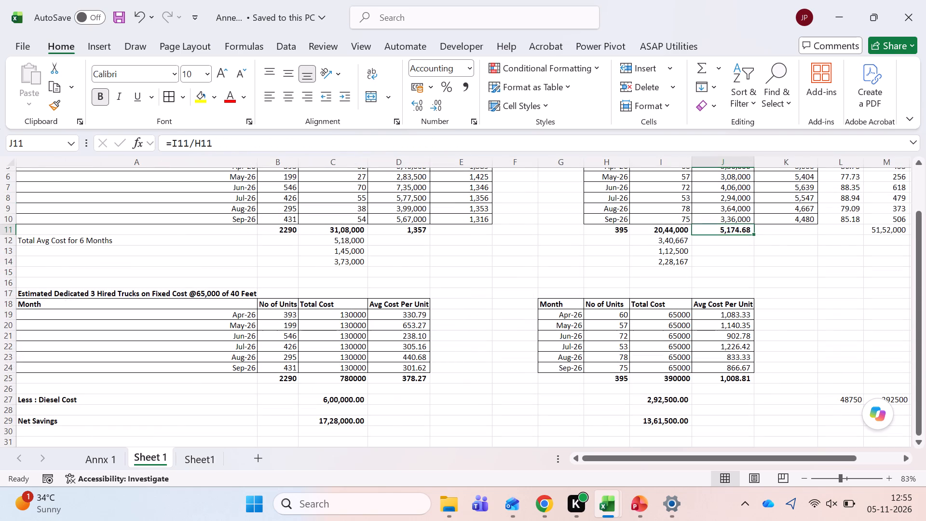
{"action": "key", "text": "Right"}
{"action": "key", "text": "Right"}
{"action": "key", "text": "Right"}
{"action": "key", "text": "Right"}
{"action": "key", "text": "Down"}
{"action": "key", "text": "Down"}
{"action": "key", "text": "Left"}
{"action": "key", "text": "Left"}
{"action": "key", "text": "Left"}
{"action": "key", "text": "Left"}
{"action": "key", "text": "Left"}
{"action": "key", "text": "Left"}
{"action": "key", "text": "Left"}
{"action": "key", "text": "Left"}
{"action": "key", "text": "Left"}
{"action": "key", "text": "Left"}
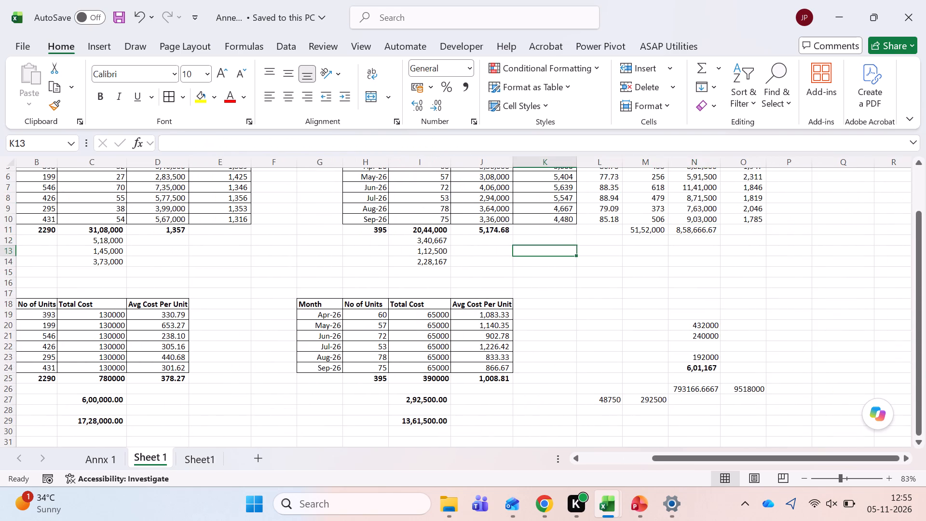
{"action": "key", "text": "Left"}
{"action": "key", "text": "Down"}
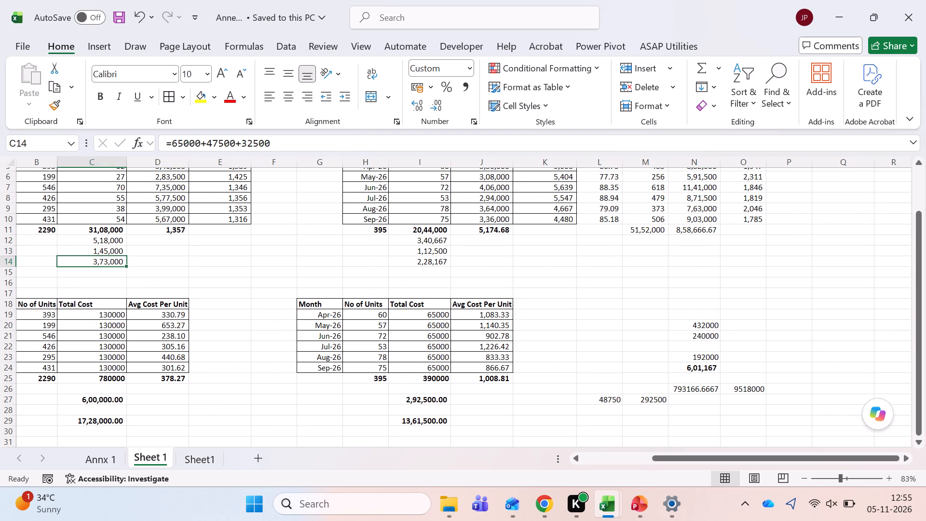
{"action": "key", "text": "shift+Right"}
{"action": "key", "text": "Right"}
{"action": "key", "text": "Left"}
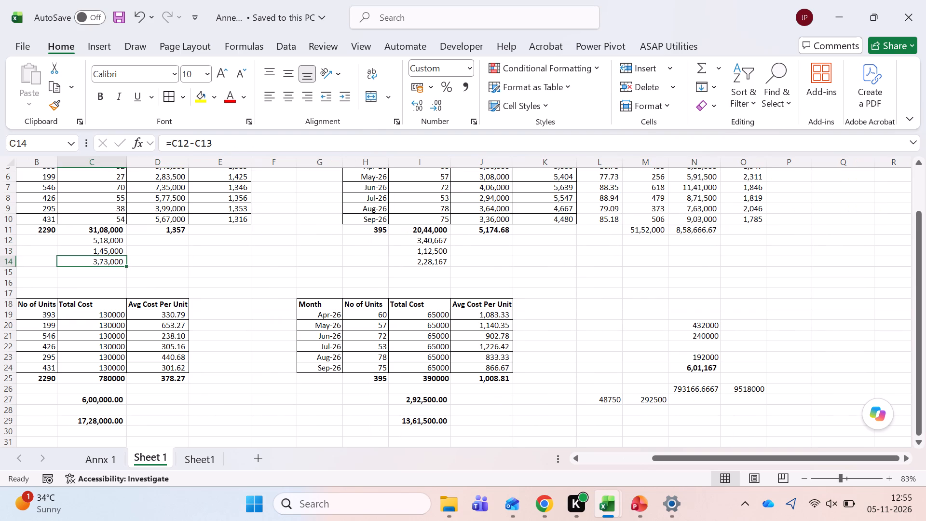
{"action": "key", "text": "F2"}
{"action": "key", "text": "Escape"}
Check the combined sum of the net monthly figures in C14 and I14 by selecting C14:I14.
{"action": "key", "text": "shift+Right"}
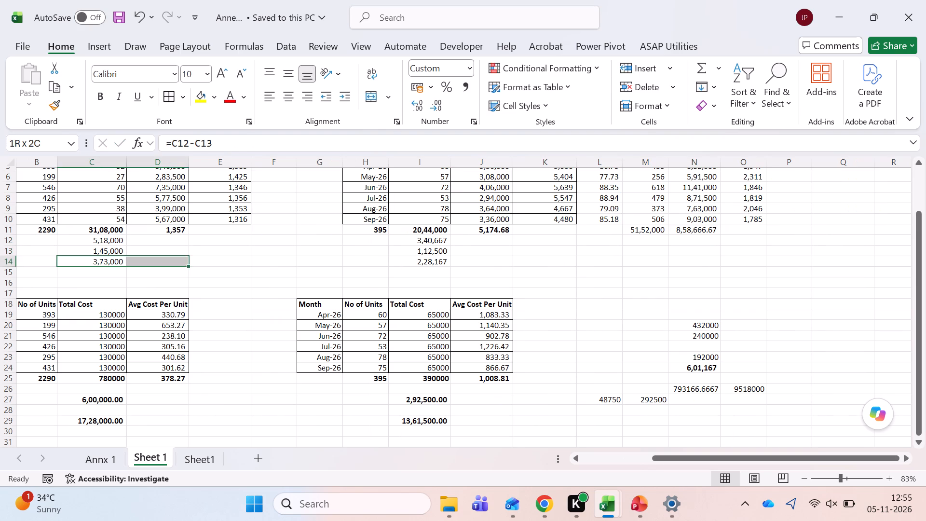
{"action": "key", "text": "shift+Right"}
{"action": "key", "text": "shift+Right"}
{"action": "key", "text": "shift+Right"}
{"action": "key", "text": "shift+Right"}
{"action": "key", "text": "shift+Right"}
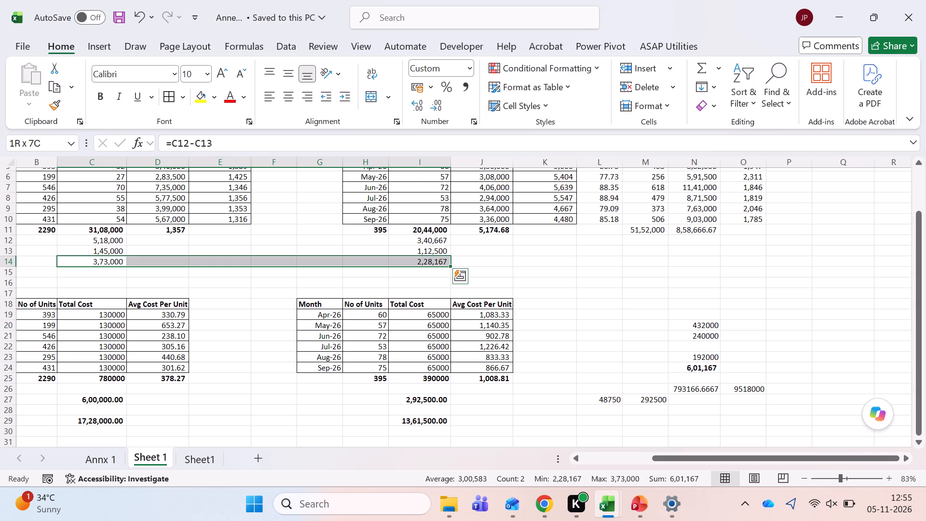
Inspect the formula in N24 that combines the net monthly figures beneath the two cost tables.
{"action": "key", "text": "Down"}
{"action": "key", "text": "Down"}
{"action": "key", "text": "Down"}
{"action": "key", "text": "Down"}
{"action": "key", "text": "Down"}
{"action": "key", "text": "Right"}
{"action": "key", "text": "Right"}
{"action": "key", "text": "Right"}
{"action": "key", "text": "Right"}
{"action": "key", "text": "Right"}
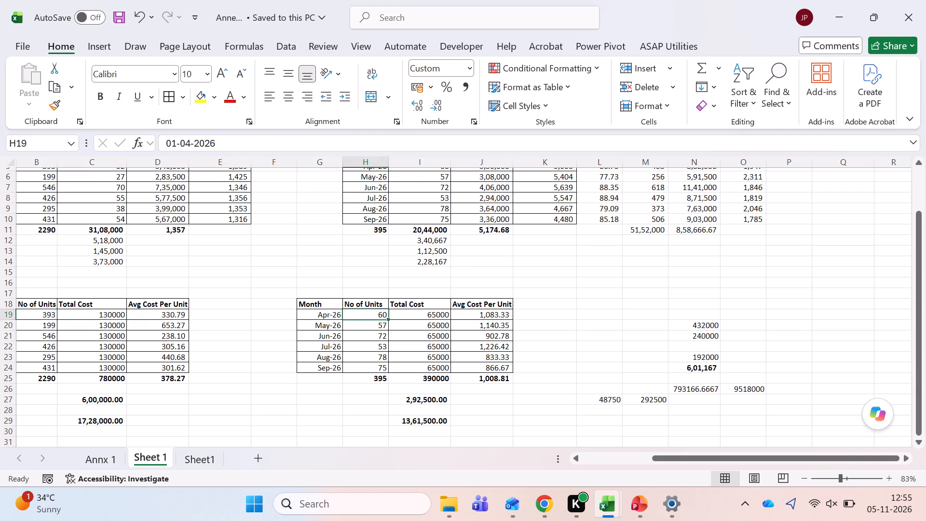
{"action": "key", "text": "Right"}
{"action": "key", "text": "Right"}
{"action": "key", "text": "Right"}
{"action": "key", "text": "Right"}
{"action": "key", "text": "Right"}
{"action": "key", "text": "Down"}
{"action": "key", "text": "Down"}
{"action": "key", "text": "Down"}
{"action": "key", "text": "Down"}
{"action": "key", "text": "Down"}
{"action": "key", "text": "Right"}
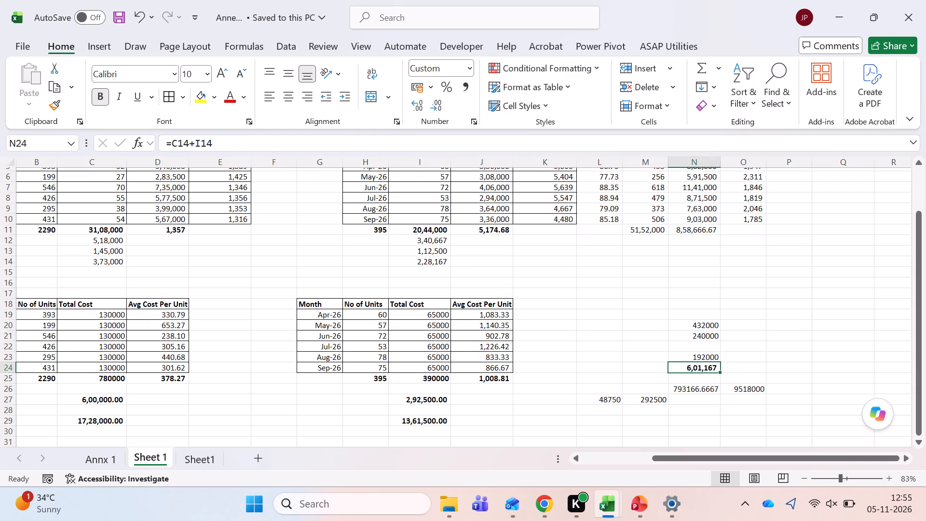